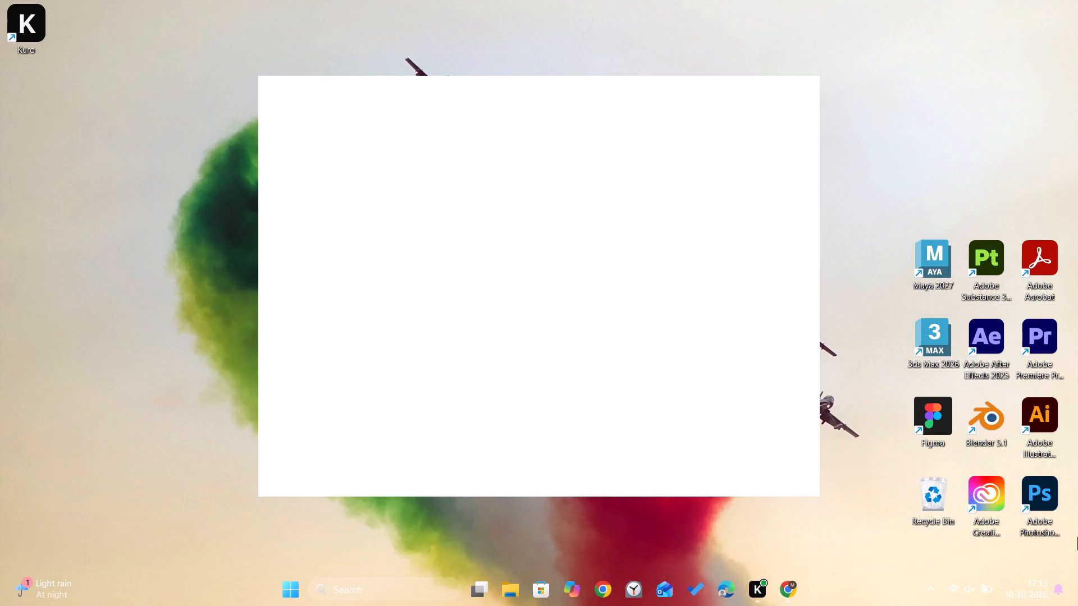
Launch Adobe After Effects 2025 from the desktop.
{"action": "left_click", "coordinate": [986, 350]}
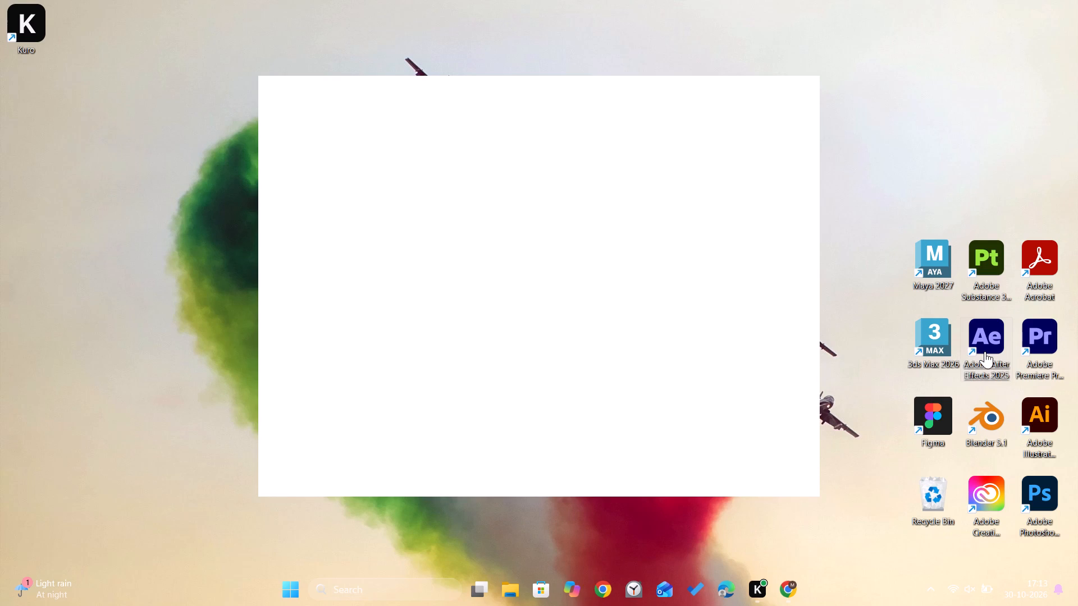
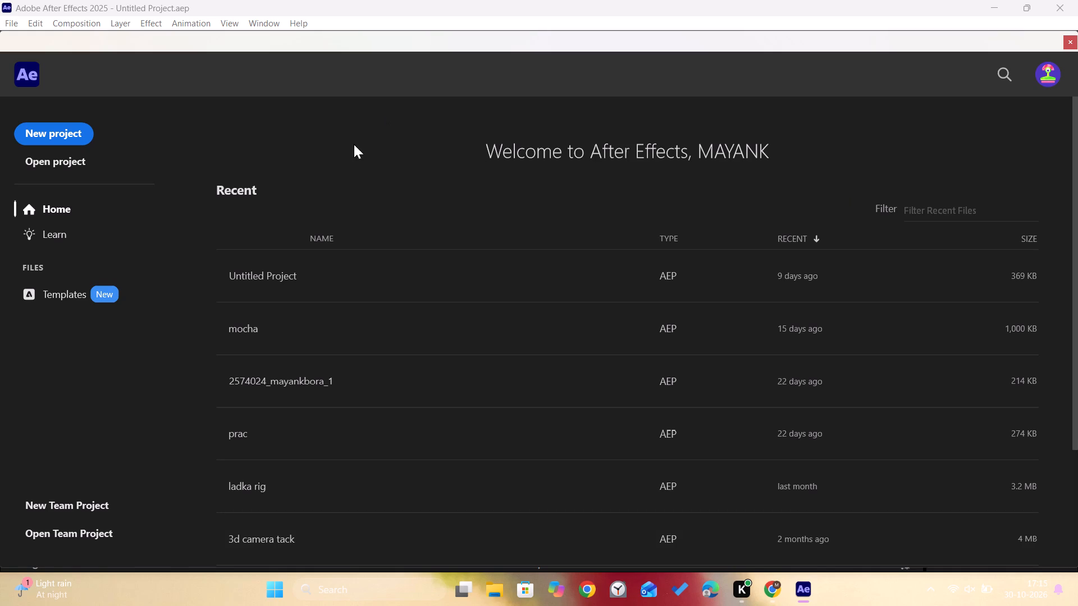
Start a new project from the home screen.
{"action": "double_click", "coordinate": [69, 139]}
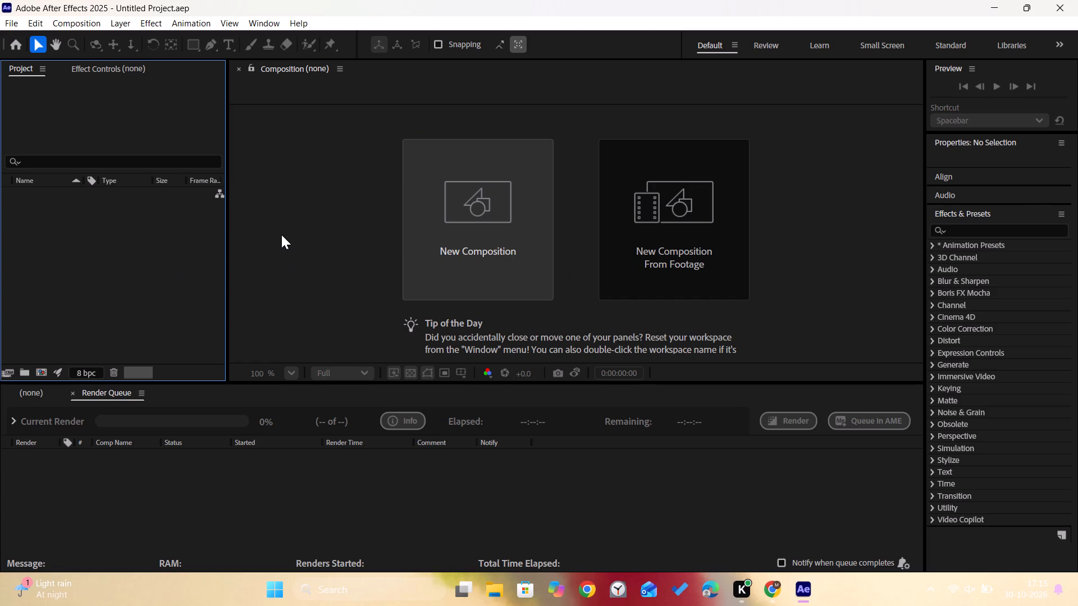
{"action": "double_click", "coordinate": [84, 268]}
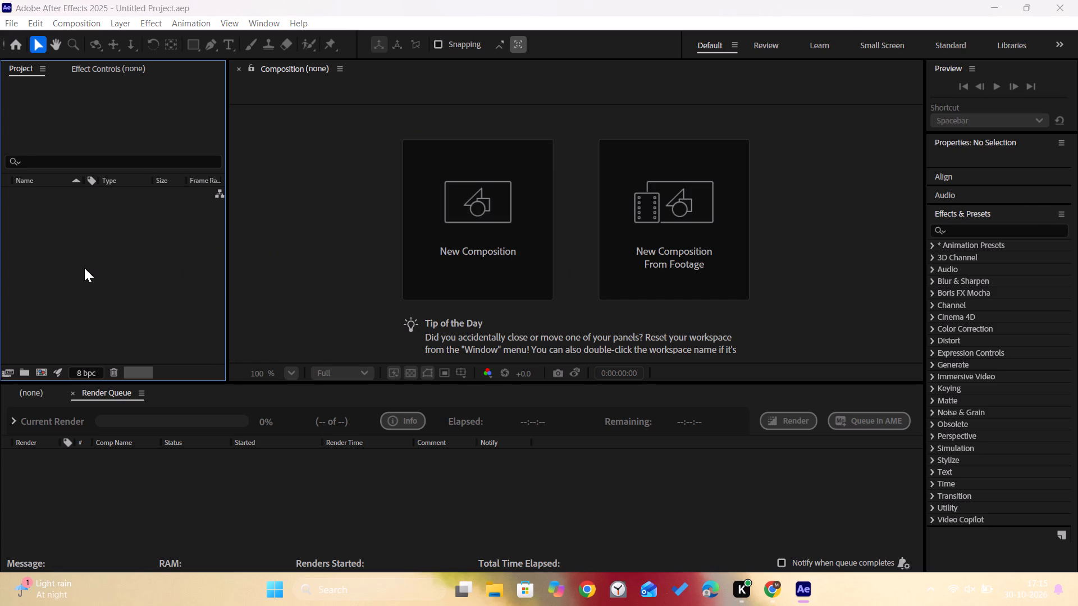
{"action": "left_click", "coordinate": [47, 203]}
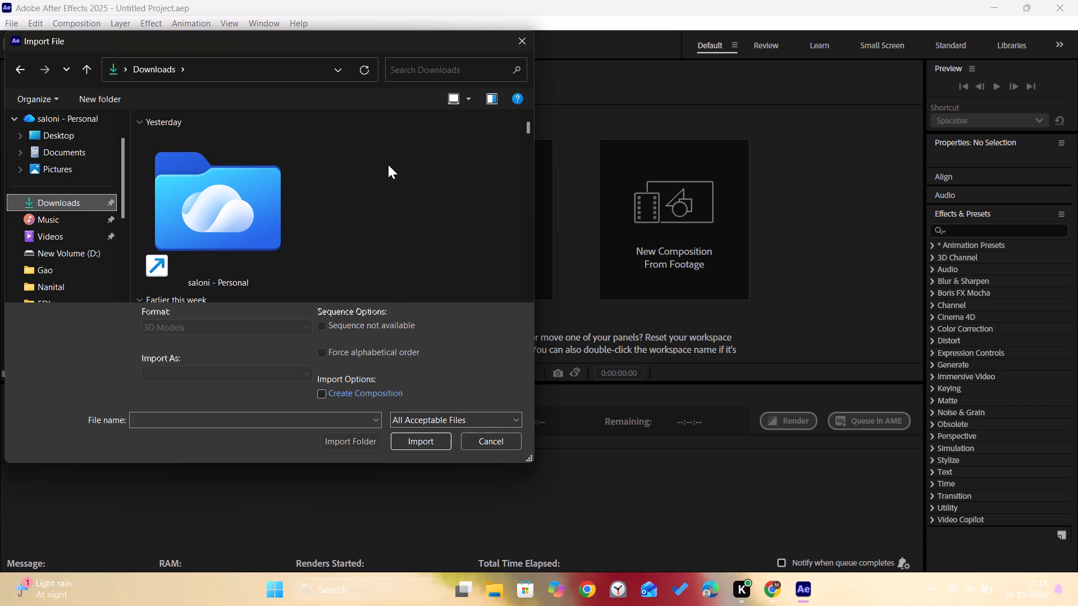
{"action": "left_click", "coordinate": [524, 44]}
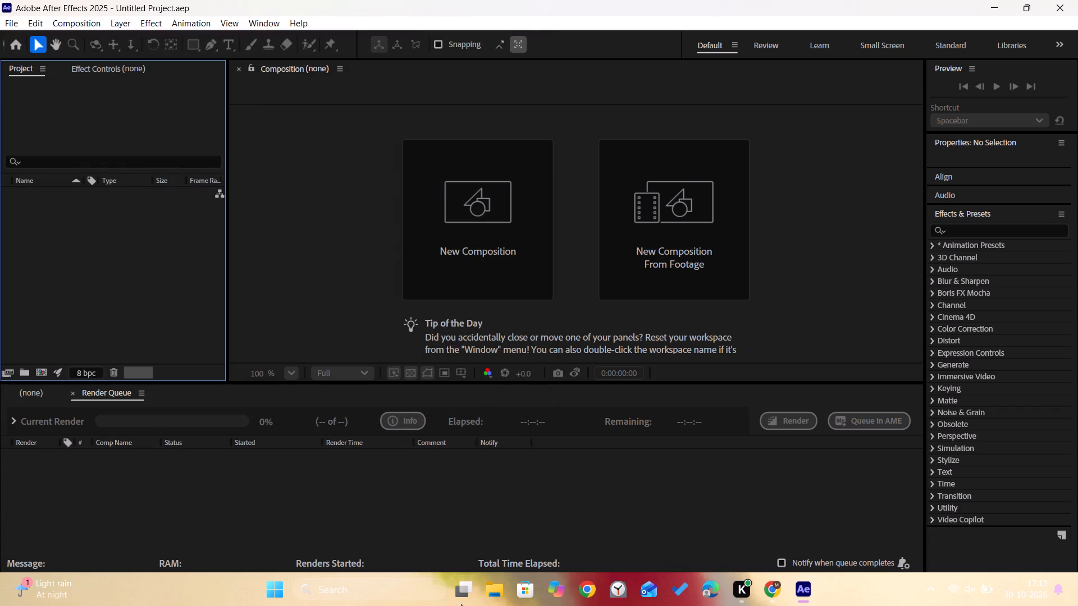
Find the black-on-white logo image 12 (3) in File Explorer's Downloads folder and import it into the After Effects project.
{"action": "left_click", "coordinate": [485, 590]}
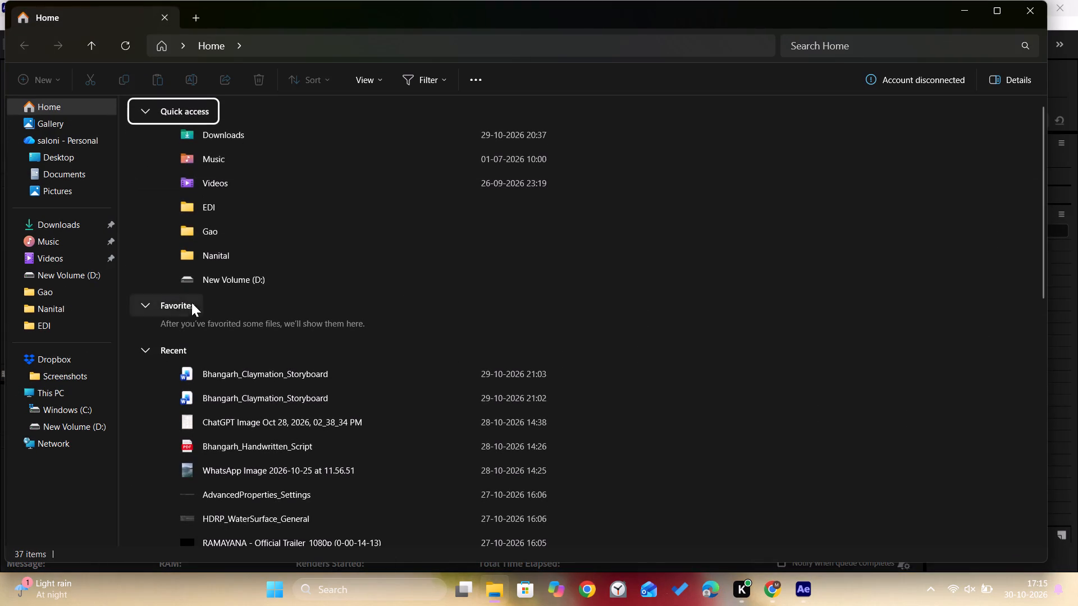
{"action": "left_click", "coordinate": [91, 229]}
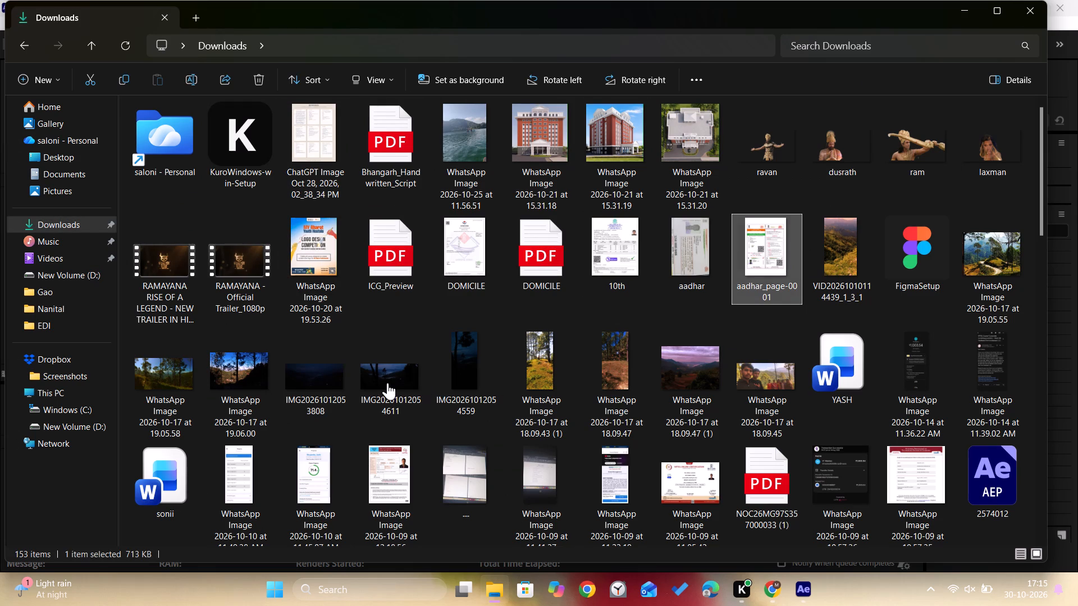
{"action": "scroll", "coordinate": [636, 288], "scroll_direction": "down", "scroll_amount": 3}
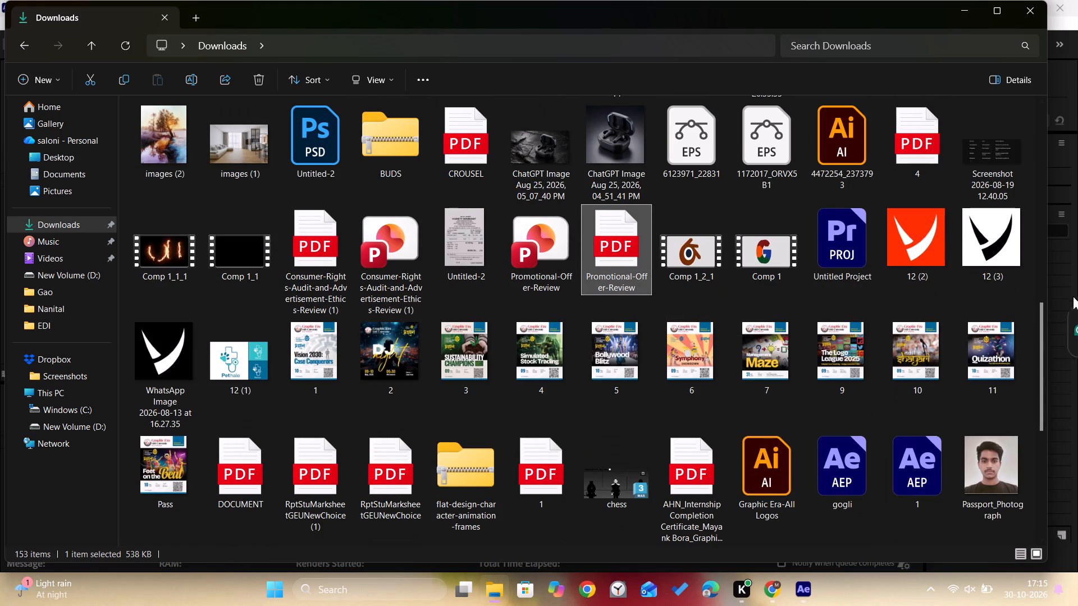
{"action": "left_click_drag", "start_coordinate": [1040, 315], "coordinate": [1037, 290]}
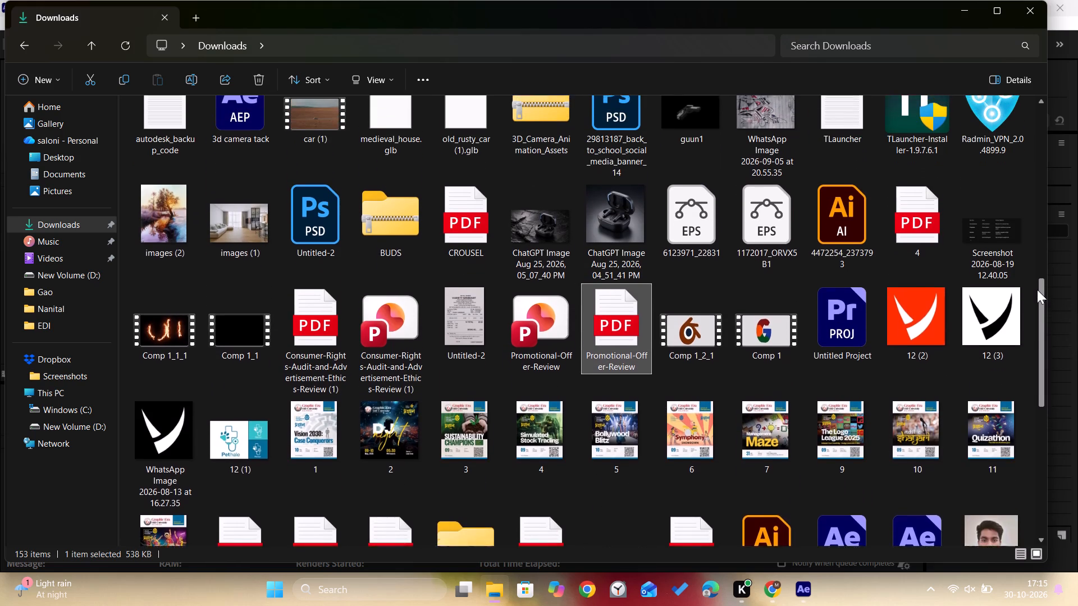
{"action": "left_click_drag", "start_coordinate": [1037, 290], "coordinate": [1043, 253]}
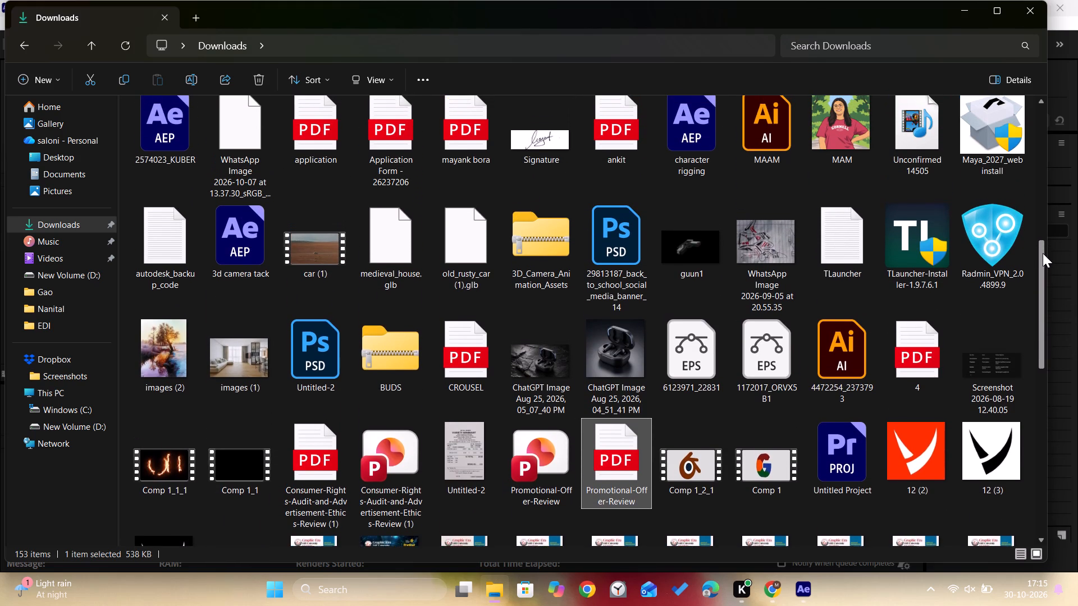
{"action": "left_click_drag", "start_coordinate": [1043, 253], "coordinate": [1044, 249]}
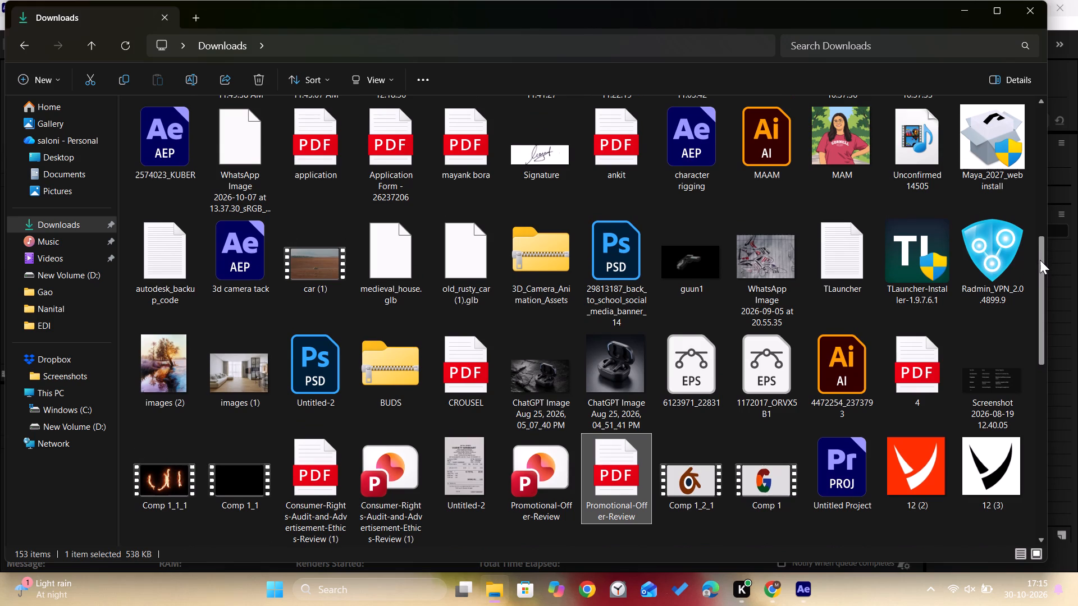
{"action": "left_click", "coordinate": [1038, 258]}
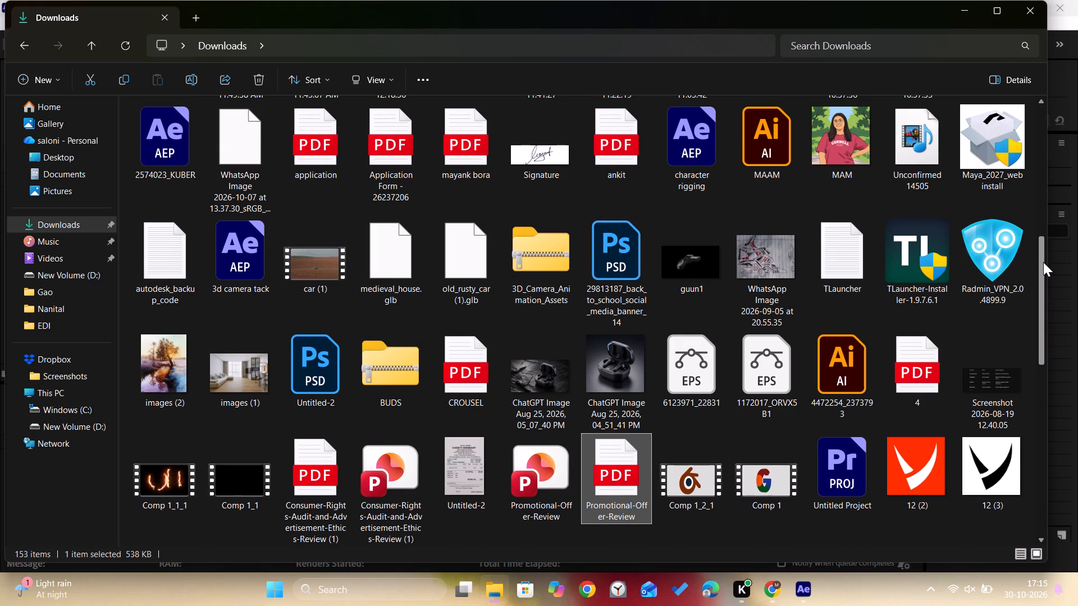
{"action": "left_click", "coordinate": [1049, 258]}
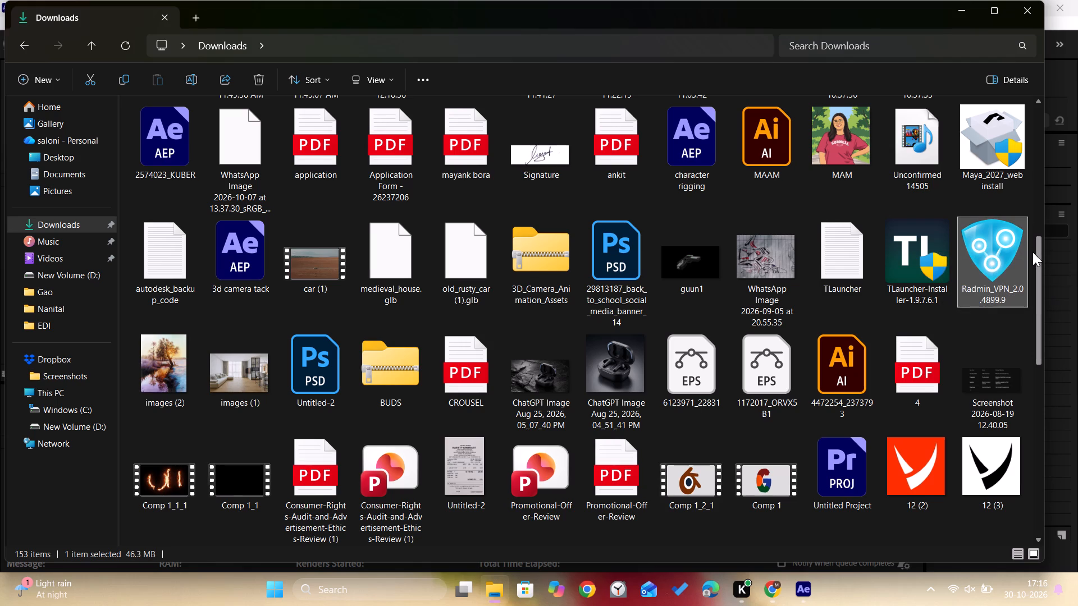
{"action": "left_click_drag", "start_coordinate": [1038, 256], "coordinate": [1046, 215]}
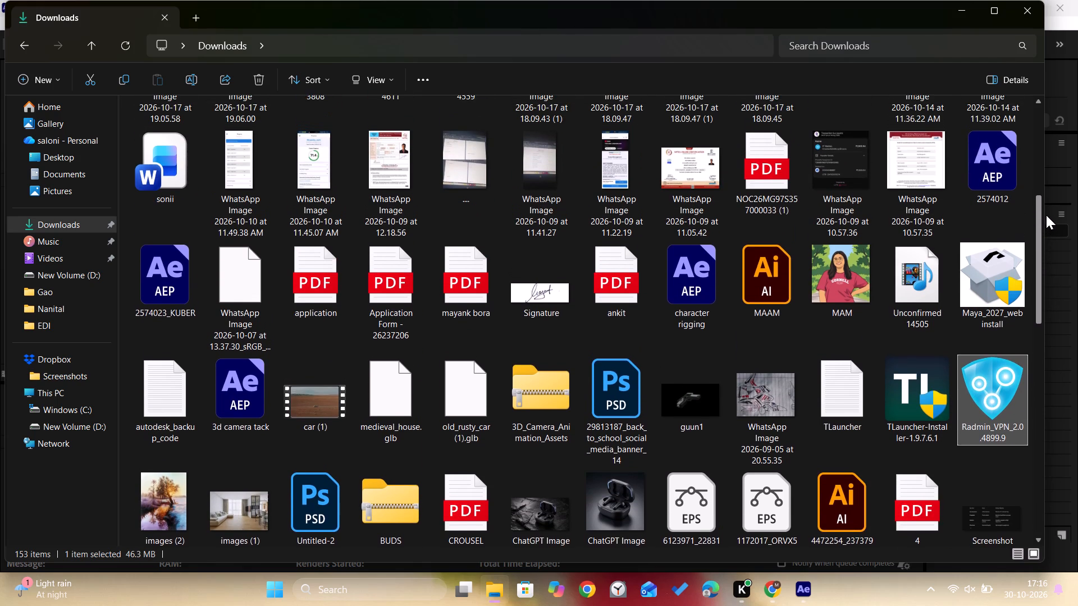
{"action": "left_click_drag", "start_coordinate": [1046, 215], "coordinate": [1053, 166]}
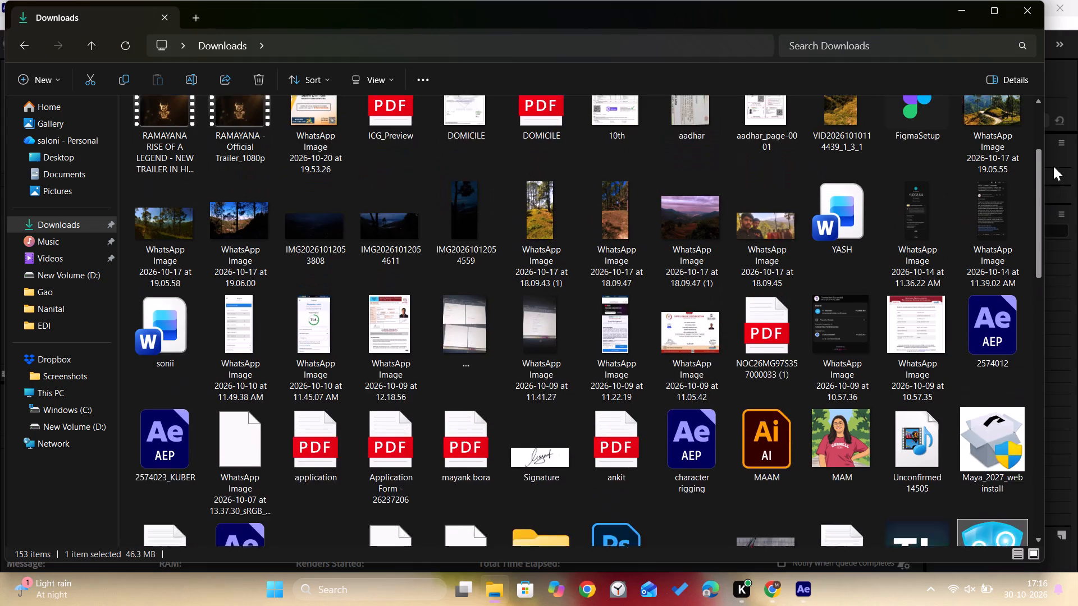
{"action": "left_click_drag", "start_coordinate": [1053, 166], "coordinate": [1077, 197]}
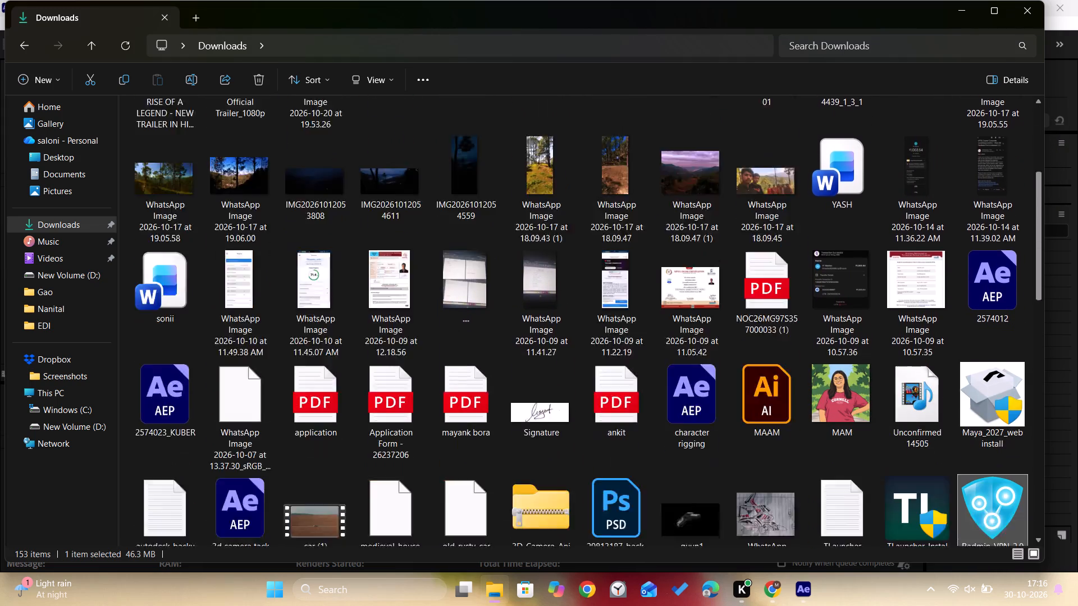
{"action": "left_click_drag", "start_coordinate": [1077, 197], "coordinate": [1065, 301]}
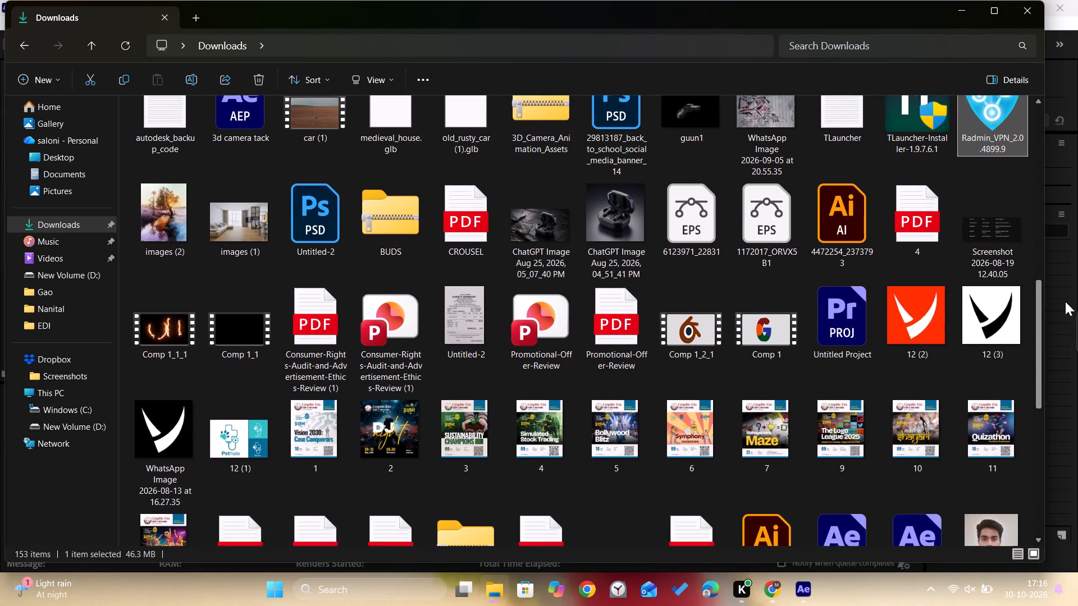
{"action": "left_click_drag", "start_coordinate": [1065, 301], "coordinate": [1065, 327]}
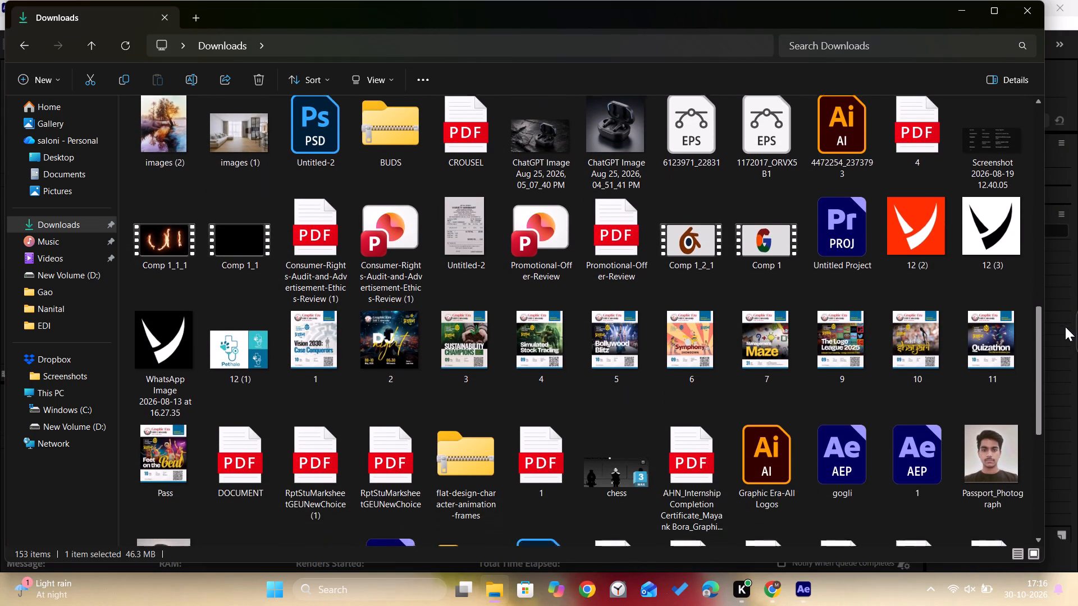
{"action": "left_click_drag", "start_coordinate": [1065, 327], "coordinate": [1038, 428]}
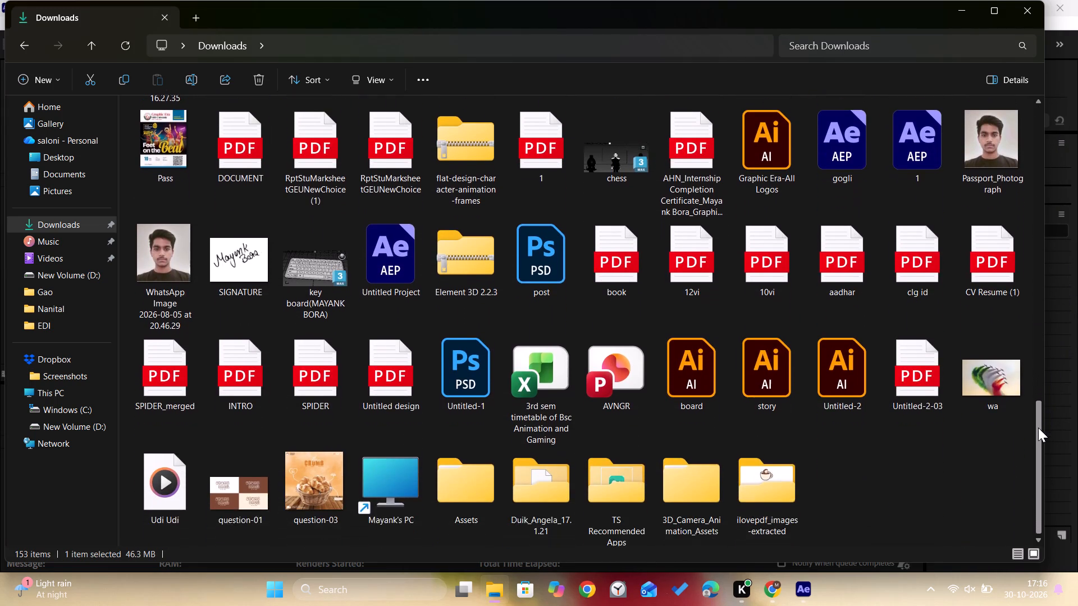
{"action": "left_click_drag", "start_coordinate": [1038, 428], "coordinate": [1047, 311]}
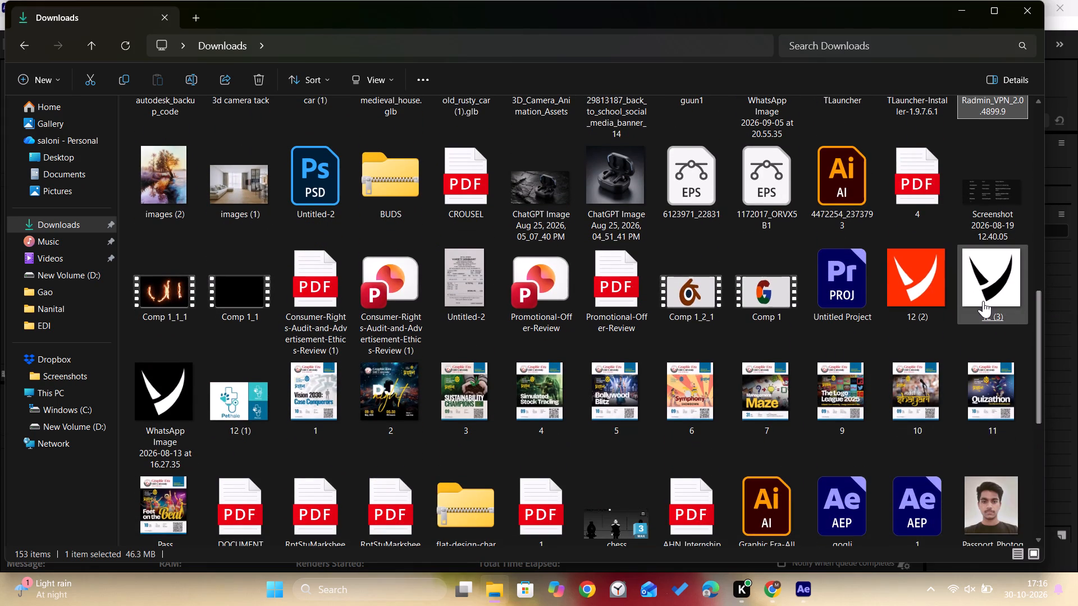
{"action": "left_click_drag", "start_coordinate": [988, 286], "coordinate": [849, 508]}
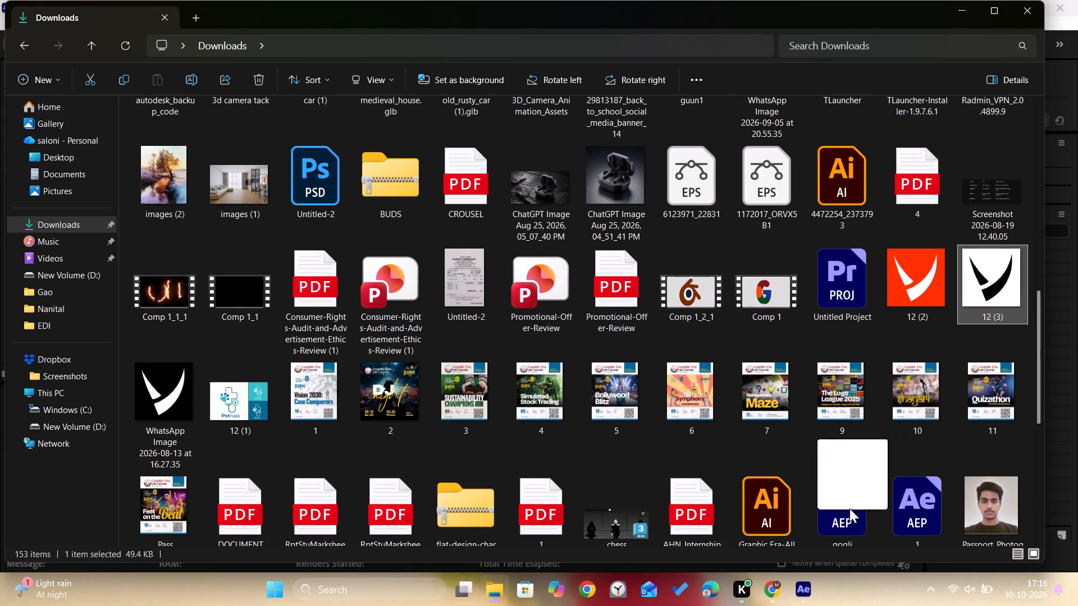
{"action": "left_click_drag", "start_coordinate": [849, 508], "coordinate": [158, 243]}
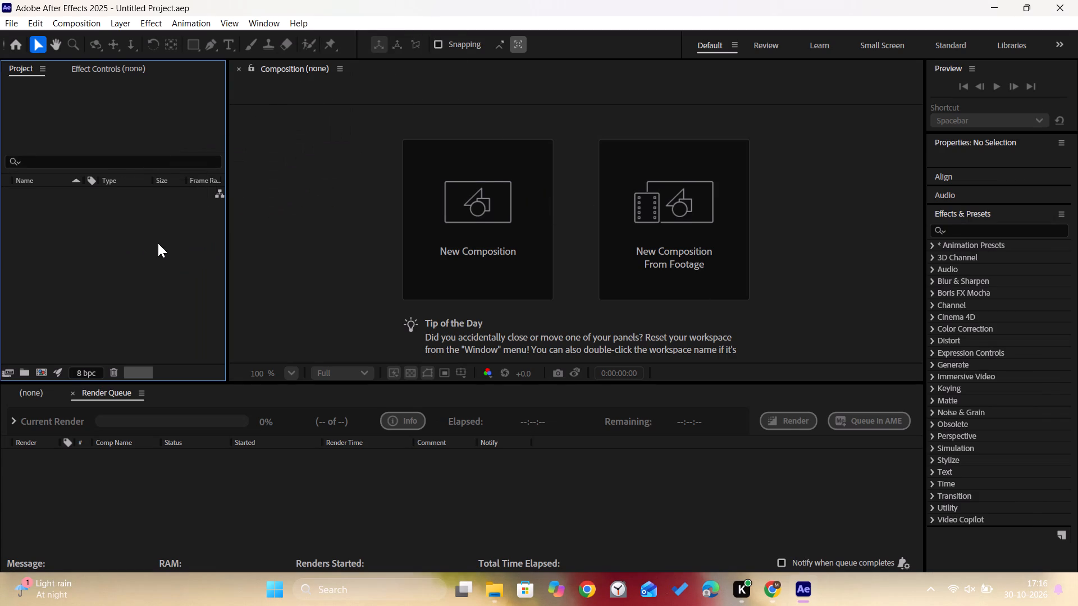
{"action": "left_click", "coordinate": [158, 243]}
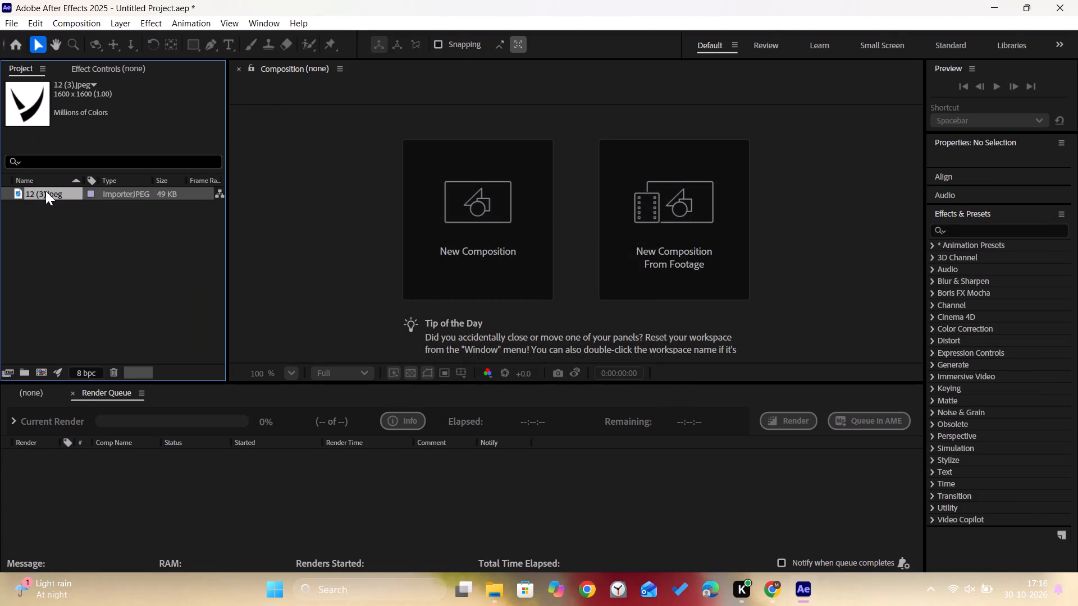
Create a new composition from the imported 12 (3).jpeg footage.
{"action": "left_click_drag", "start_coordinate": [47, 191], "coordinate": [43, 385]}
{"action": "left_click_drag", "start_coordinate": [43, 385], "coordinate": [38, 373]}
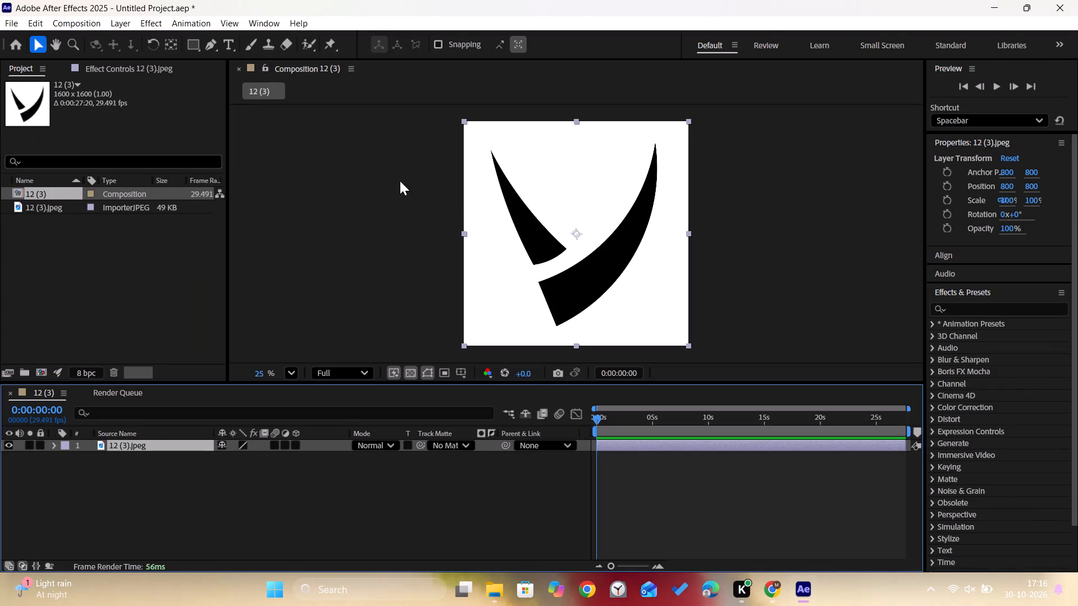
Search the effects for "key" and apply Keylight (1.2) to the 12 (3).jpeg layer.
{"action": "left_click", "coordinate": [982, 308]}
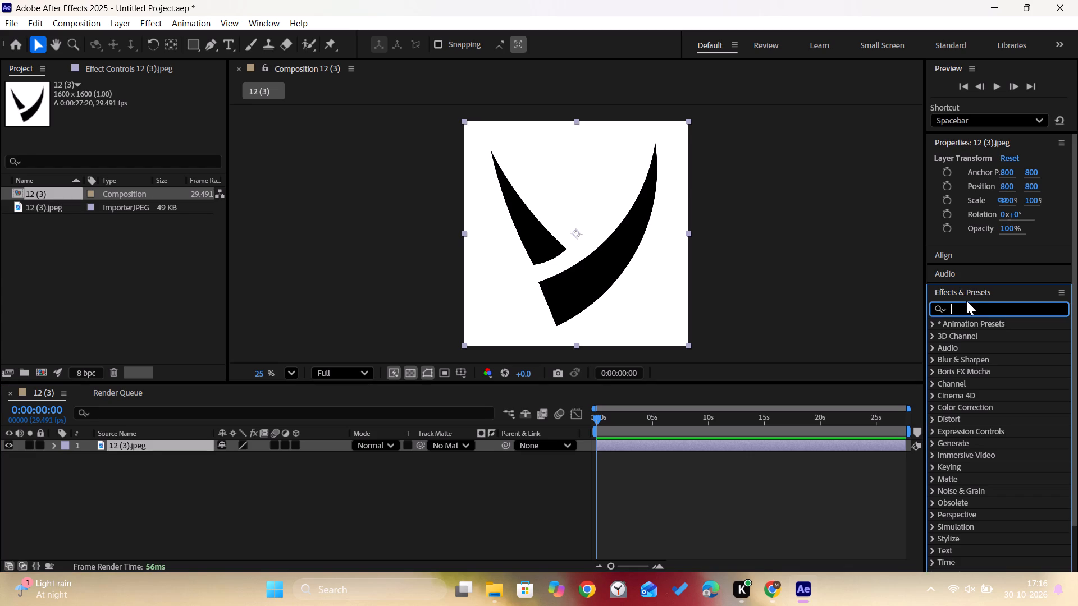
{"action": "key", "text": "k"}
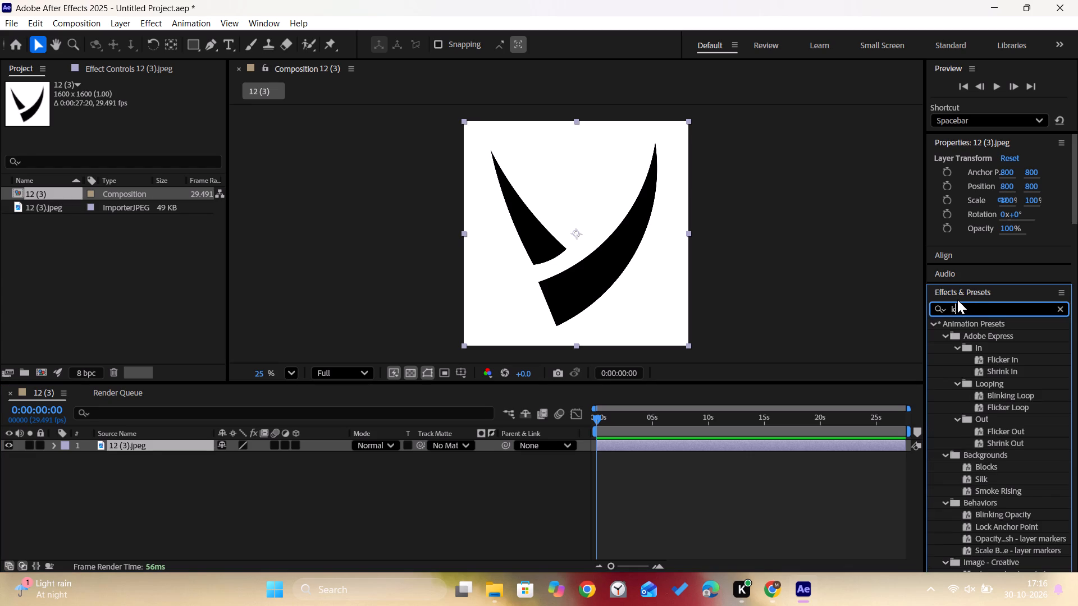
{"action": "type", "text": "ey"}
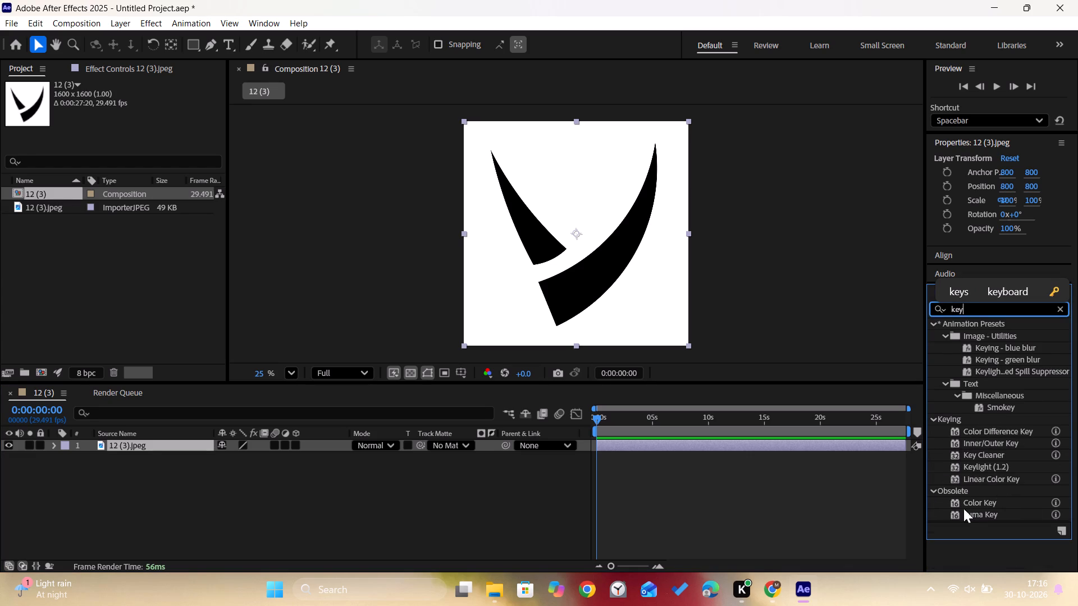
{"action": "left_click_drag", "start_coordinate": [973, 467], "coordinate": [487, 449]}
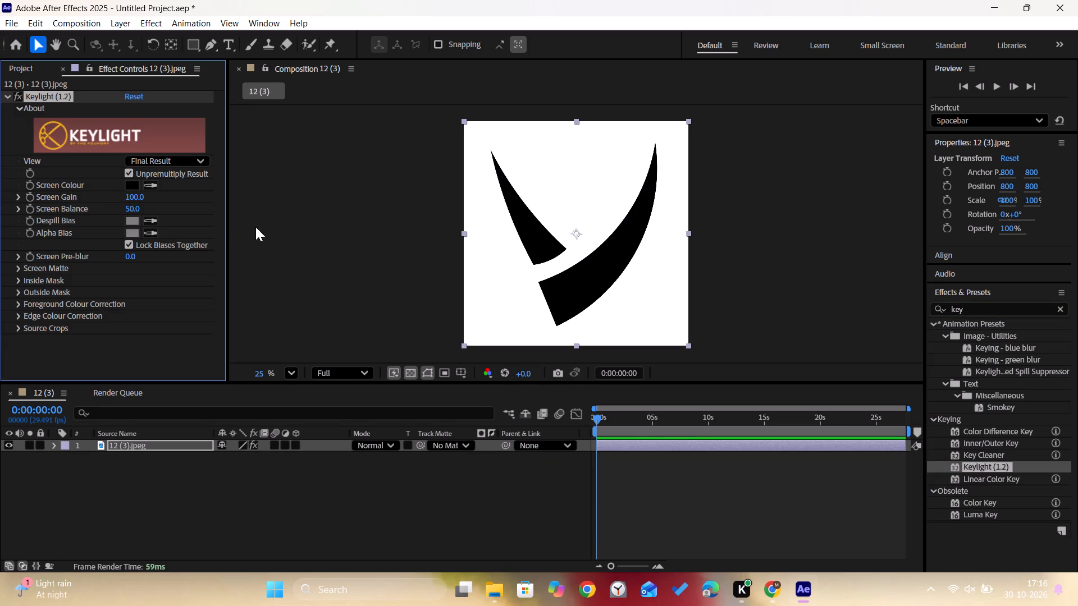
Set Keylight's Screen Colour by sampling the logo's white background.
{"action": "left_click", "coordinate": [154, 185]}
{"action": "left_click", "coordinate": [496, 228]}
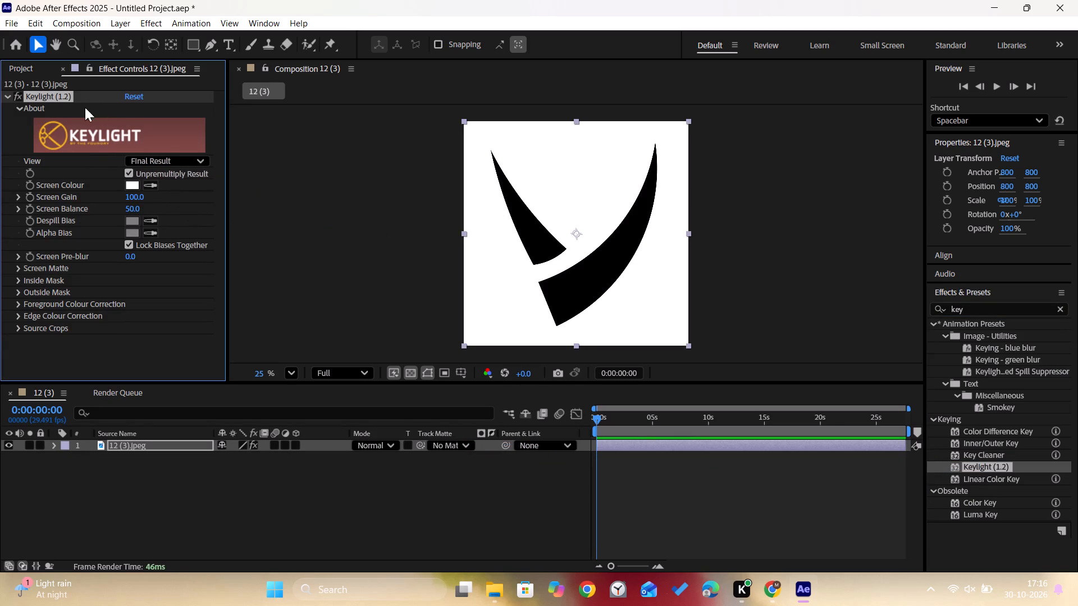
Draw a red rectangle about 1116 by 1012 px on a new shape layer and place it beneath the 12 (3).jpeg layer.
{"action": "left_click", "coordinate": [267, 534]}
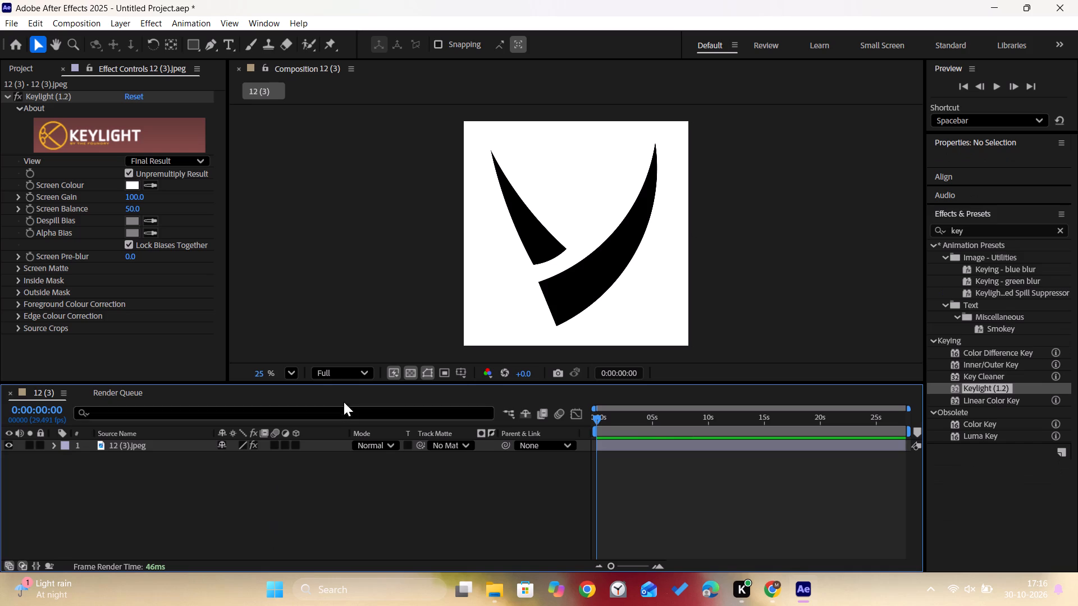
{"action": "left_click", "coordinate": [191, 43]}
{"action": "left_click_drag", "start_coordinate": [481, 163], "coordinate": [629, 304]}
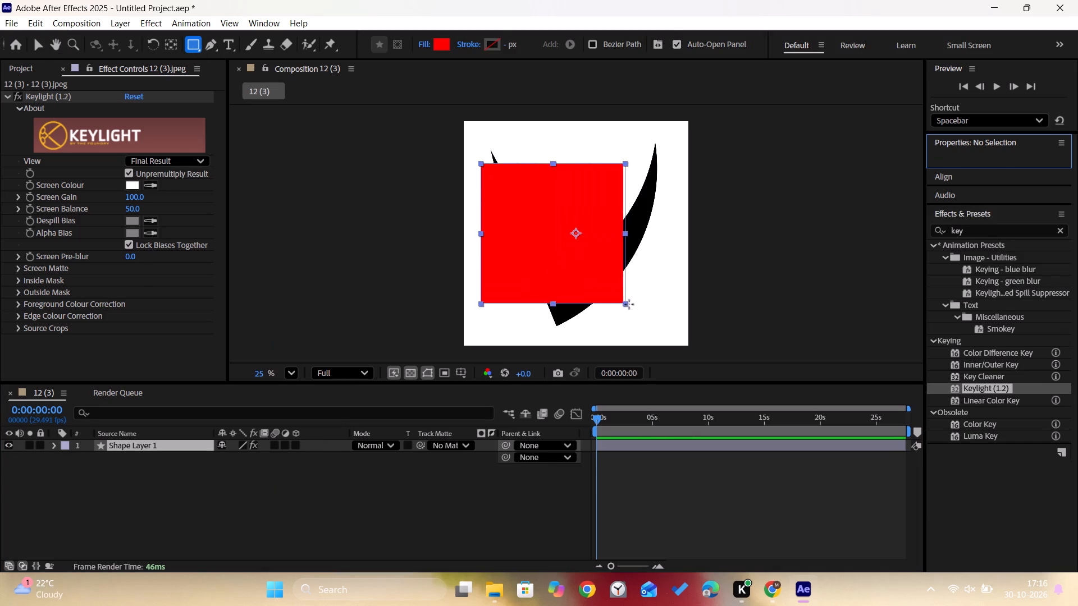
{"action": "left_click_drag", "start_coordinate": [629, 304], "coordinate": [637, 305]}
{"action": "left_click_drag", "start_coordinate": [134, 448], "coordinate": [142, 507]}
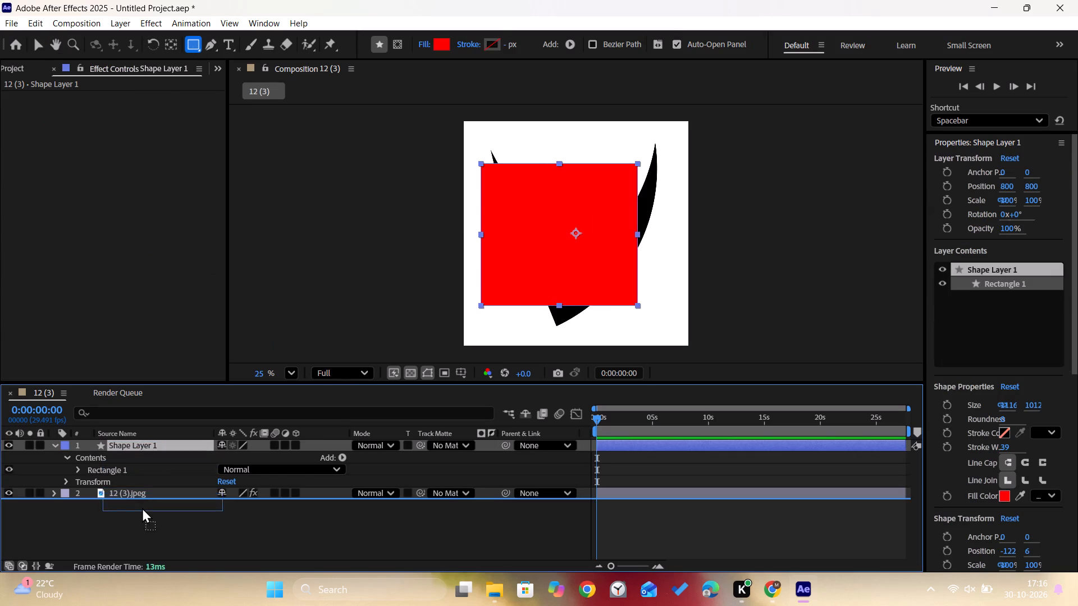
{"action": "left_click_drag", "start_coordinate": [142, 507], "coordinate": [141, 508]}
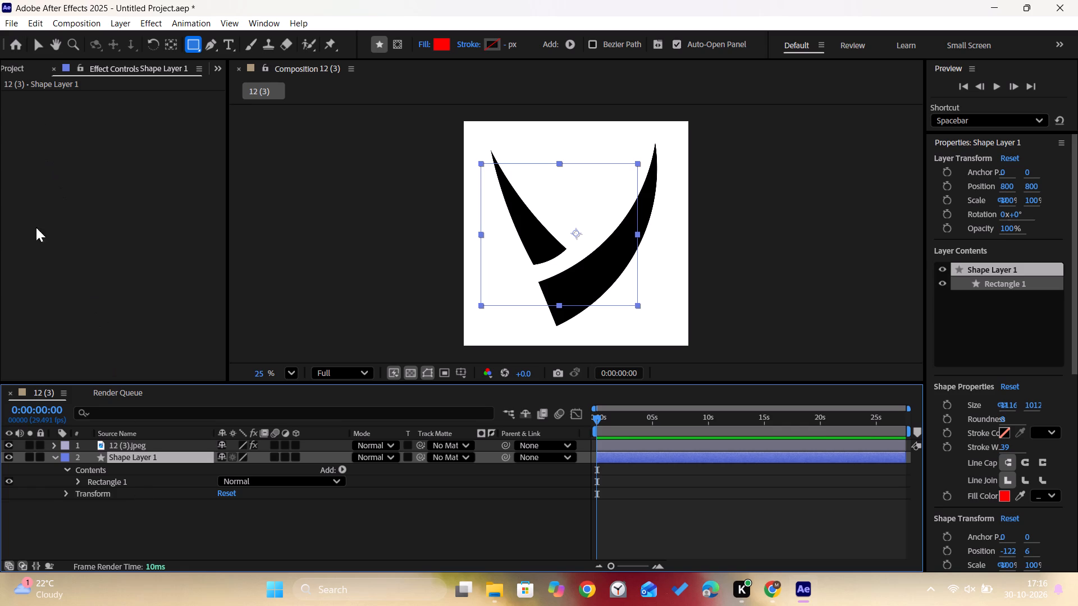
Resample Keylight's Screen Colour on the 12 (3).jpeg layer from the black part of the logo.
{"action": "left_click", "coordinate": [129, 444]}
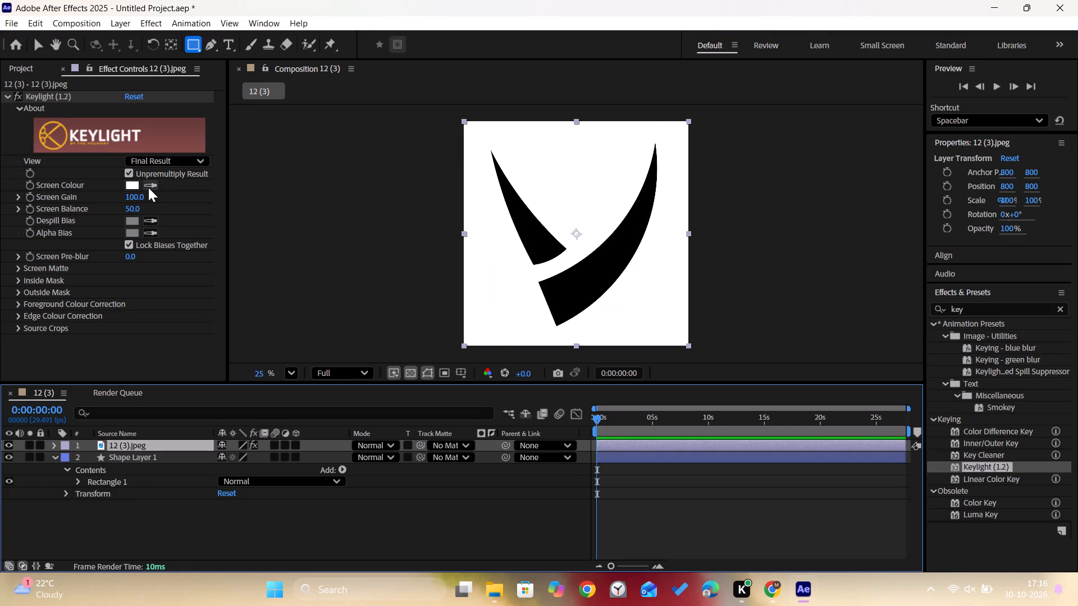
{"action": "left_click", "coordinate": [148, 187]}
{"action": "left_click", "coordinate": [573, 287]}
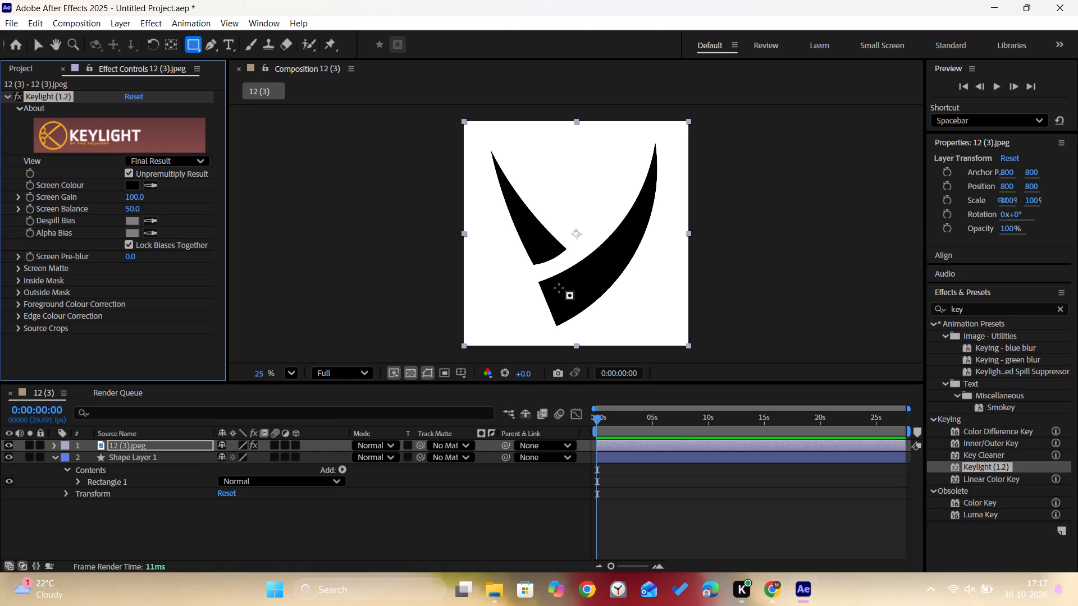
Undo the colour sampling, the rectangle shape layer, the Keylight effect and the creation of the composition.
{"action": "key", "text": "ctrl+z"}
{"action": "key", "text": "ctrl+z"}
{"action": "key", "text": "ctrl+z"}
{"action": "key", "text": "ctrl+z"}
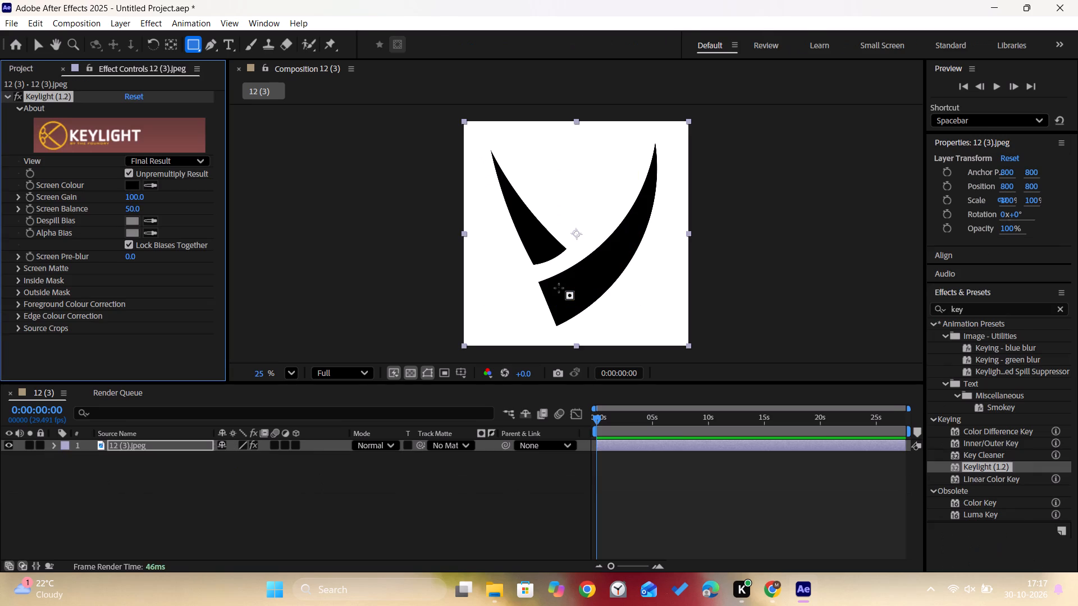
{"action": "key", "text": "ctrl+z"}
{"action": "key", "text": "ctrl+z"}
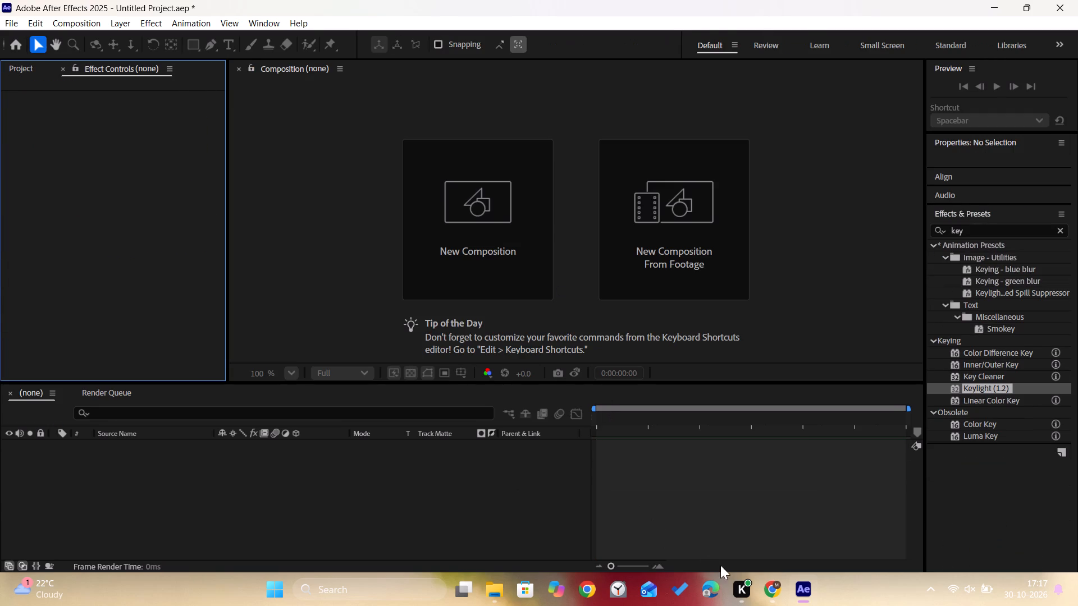
Minimize the After Effects window.
{"action": "left_click", "coordinate": [995, 2]}
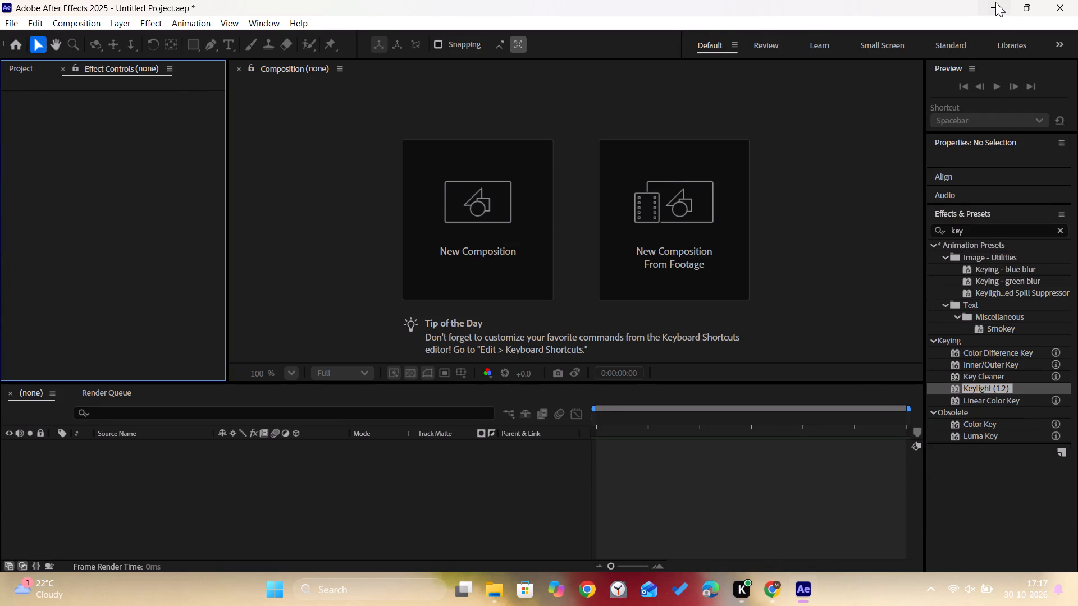
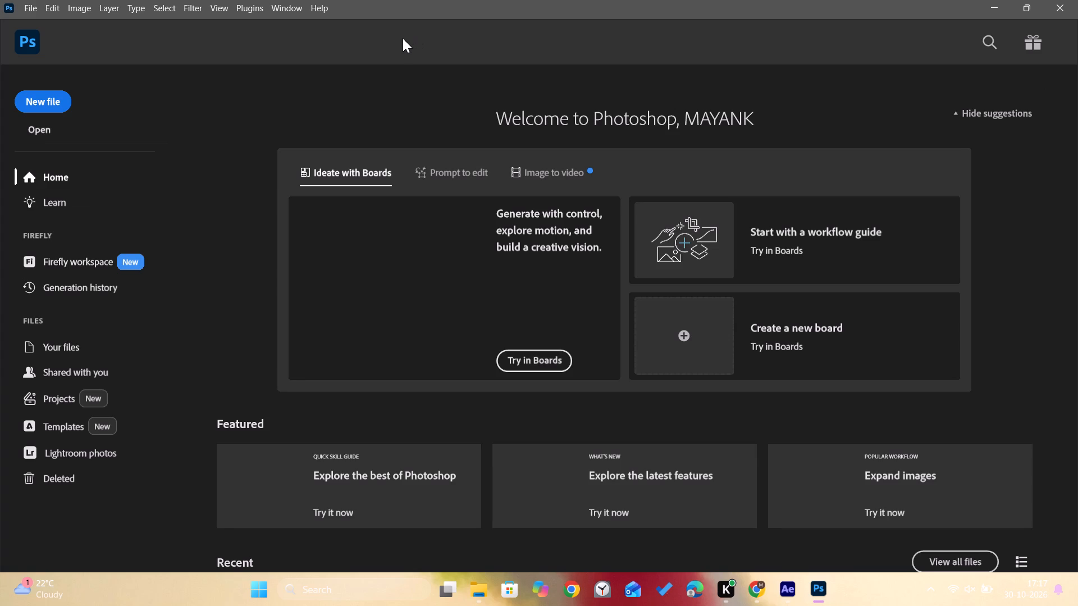
Create a new 1080 x 1080 px Photoshop document at 300 ppi from the recent custom preset.
{"action": "left_click", "coordinate": [58, 97]}
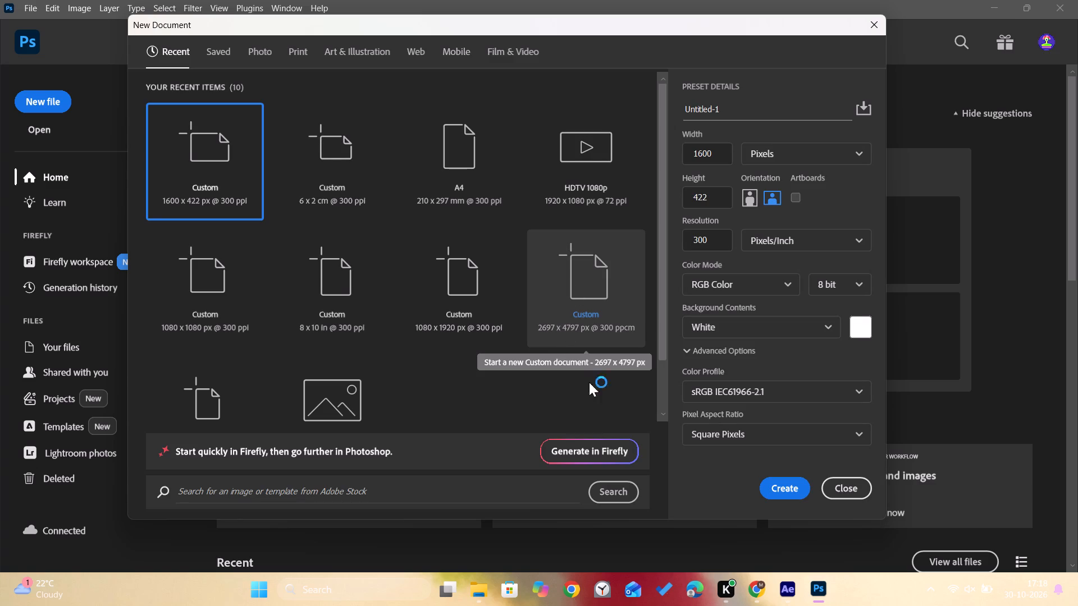
{"action": "left_click", "coordinate": [483, 189]}
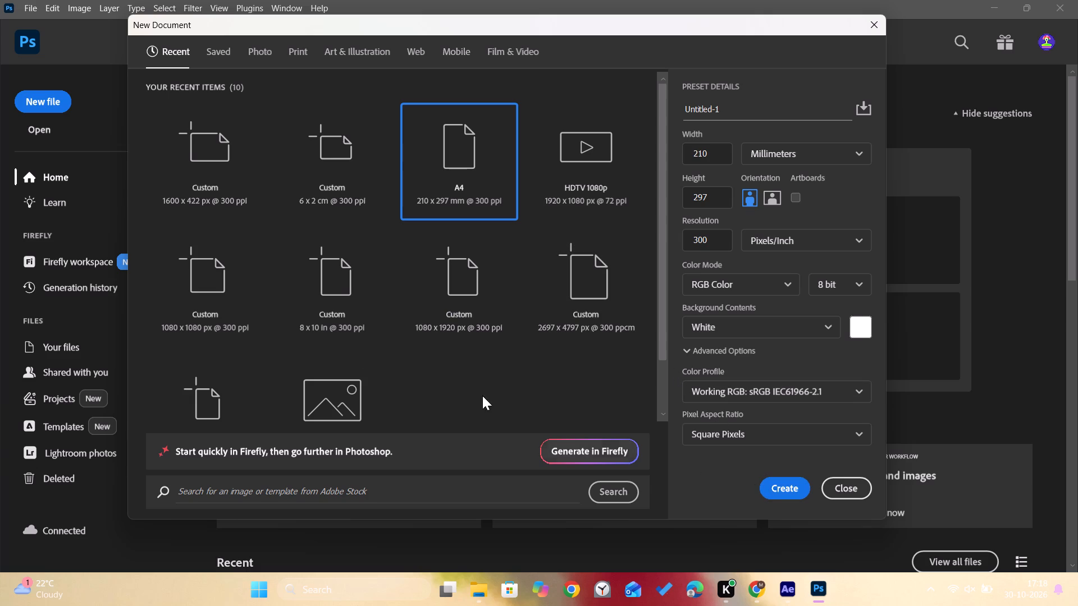
{"action": "left_click", "coordinate": [208, 306]}
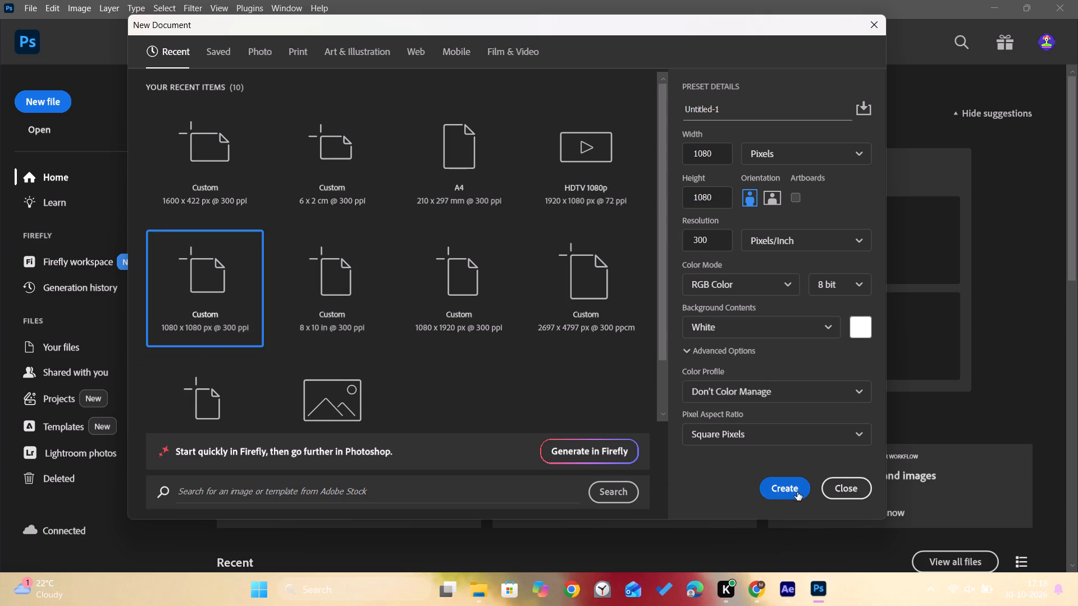
{"action": "left_click", "coordinate": [789, 489]}
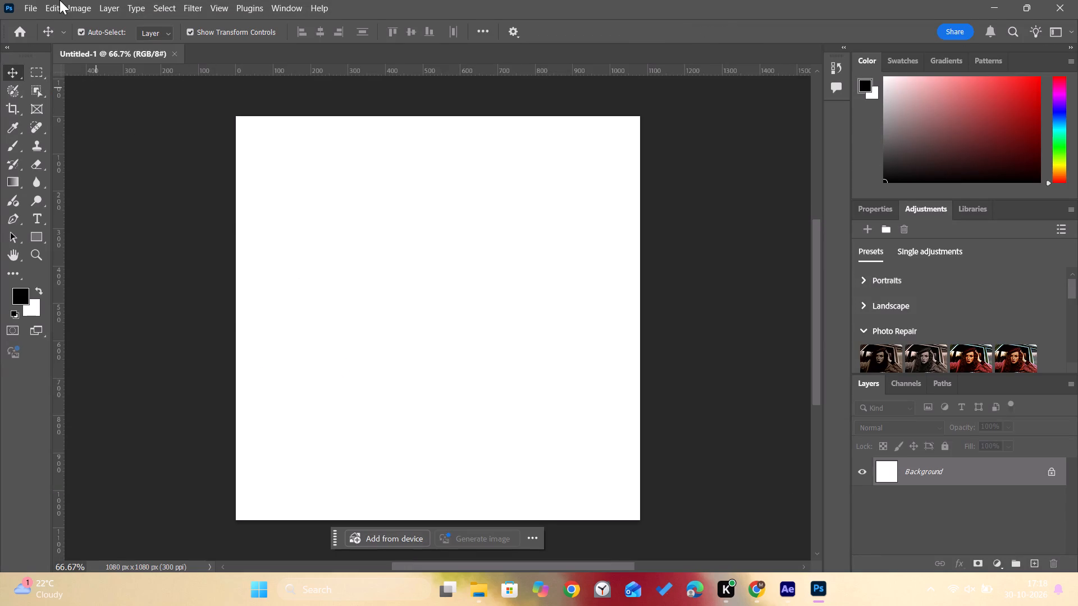
Place the 12 (3) logo image from the Downloads folder into the new document at its default fitted size.
{"action": "left_click", "coordinate": [480, 586]}
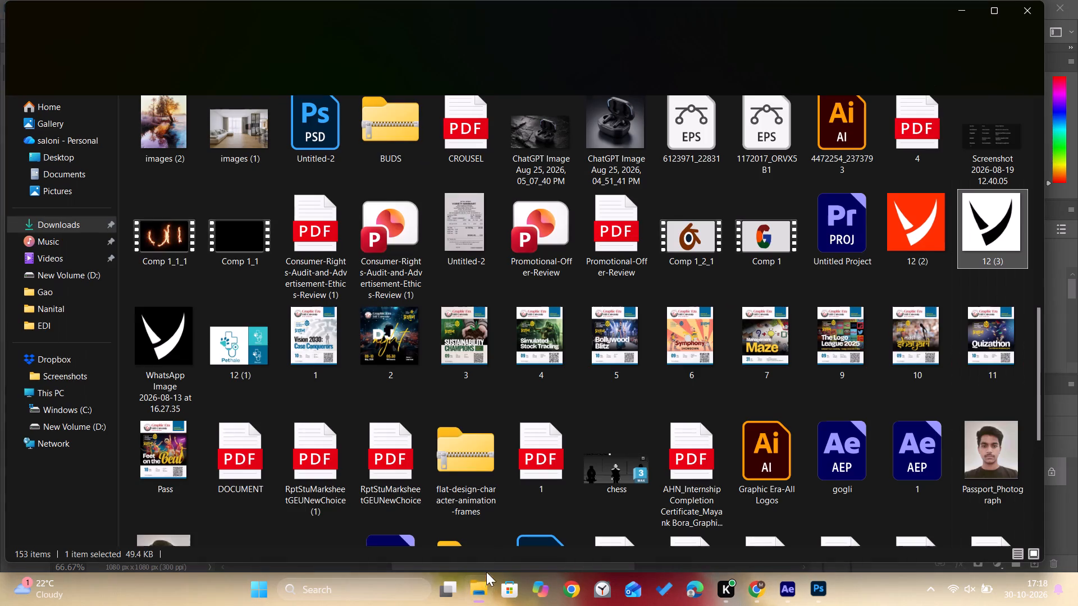
{"action": "left_click_drag", "start_coordinate": [993, 245], "coordinate": [985, 271]}
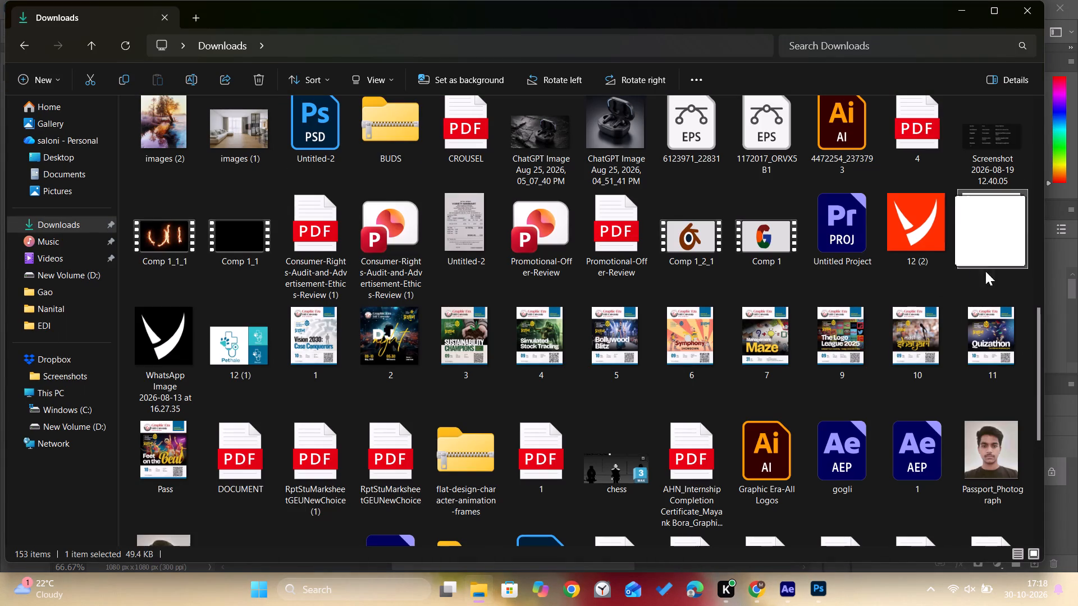
{"action": "left_click_drag", "start_coordinate": [985, 271], "coordinate": [435, 311]}
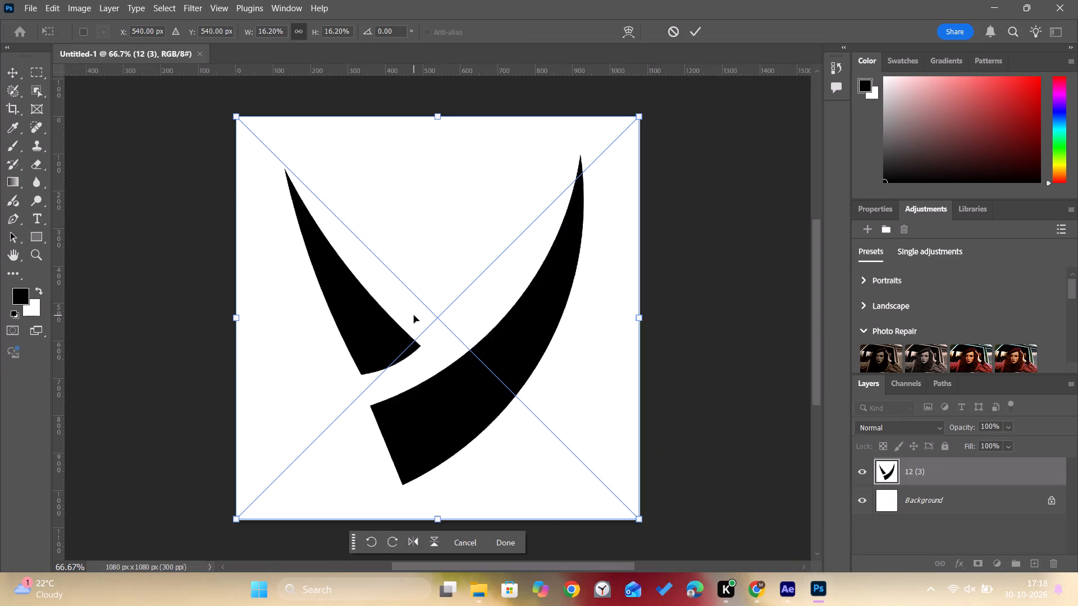
{"action": "left_click", "coordinate": [691, 373]}
{"action": "left_click", "coordinate": [519, 545]}
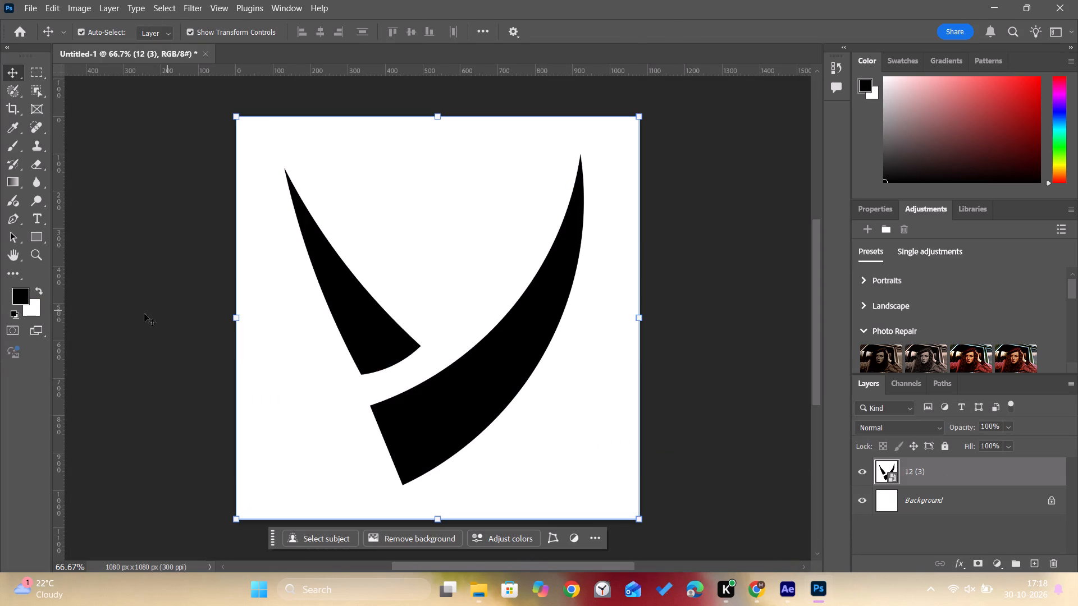
{"action": "left_click", "coordinate": [89, 309]}
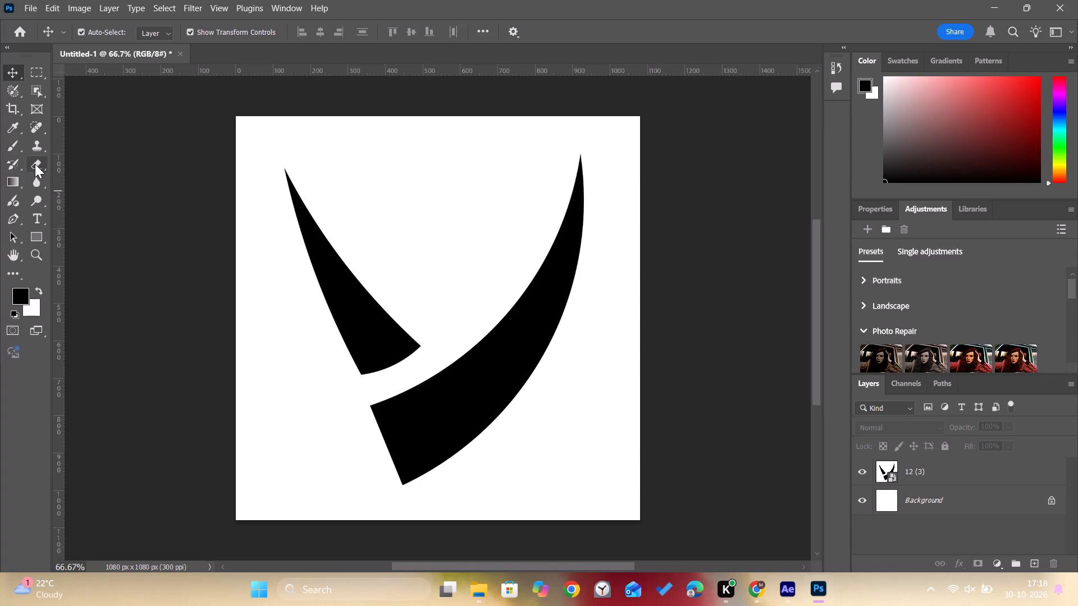
Rasterize the 12 (3) layer and erase all the white around the logo with the Background Eraser.
{"action": "right_click", "coordinate": [35, 164]}
{"action": "left_click", "coordinate": [82, 178]}
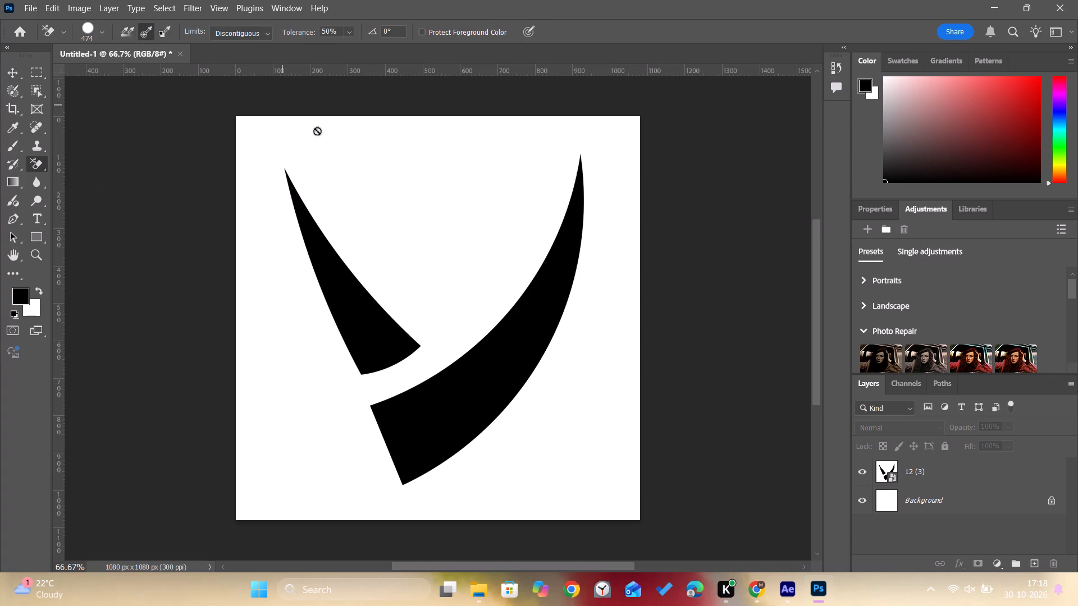
{"action": "left_click", "coordinate": [949, 474]}
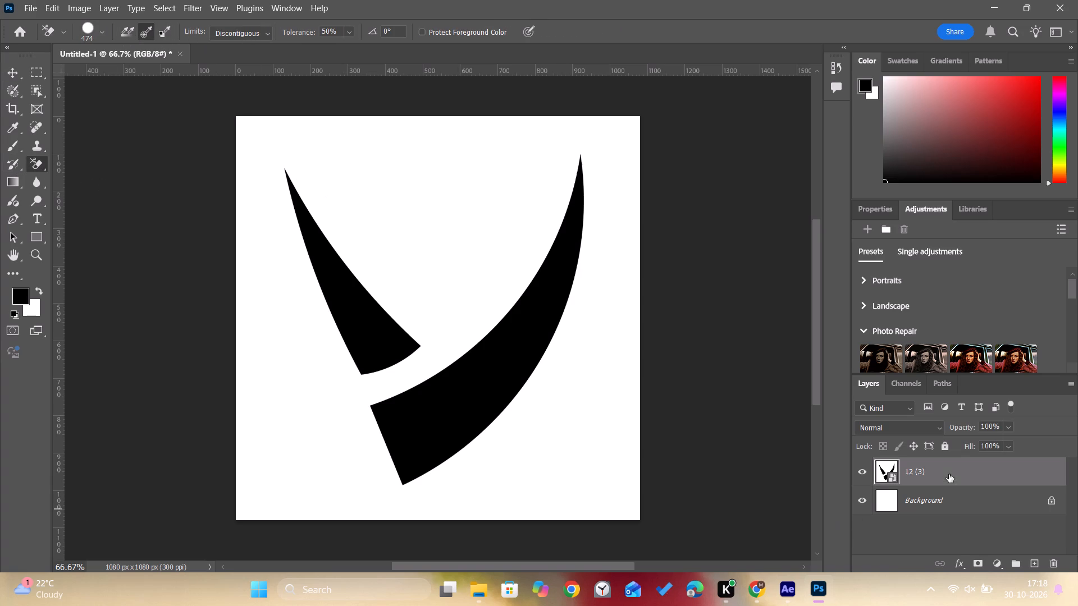
{"action": "left_click", "coordinate": [425, 292]}
{"action": "left_click", "coordinate": [513, 227]}
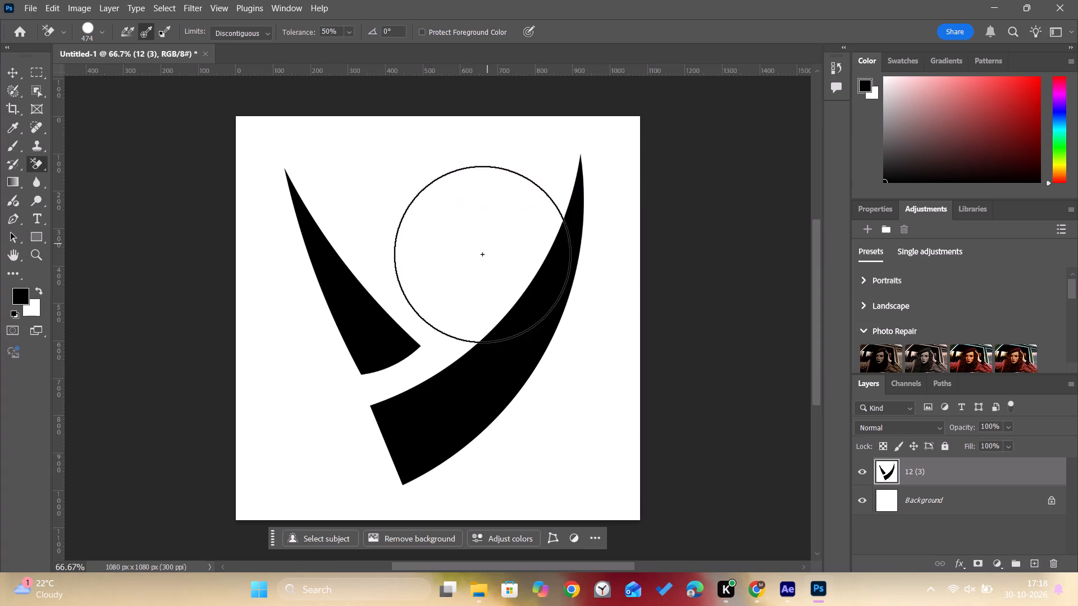
{"action": "left_click_drag", "start_coordinate": [482, 255], "coordinate": [288, 138]}
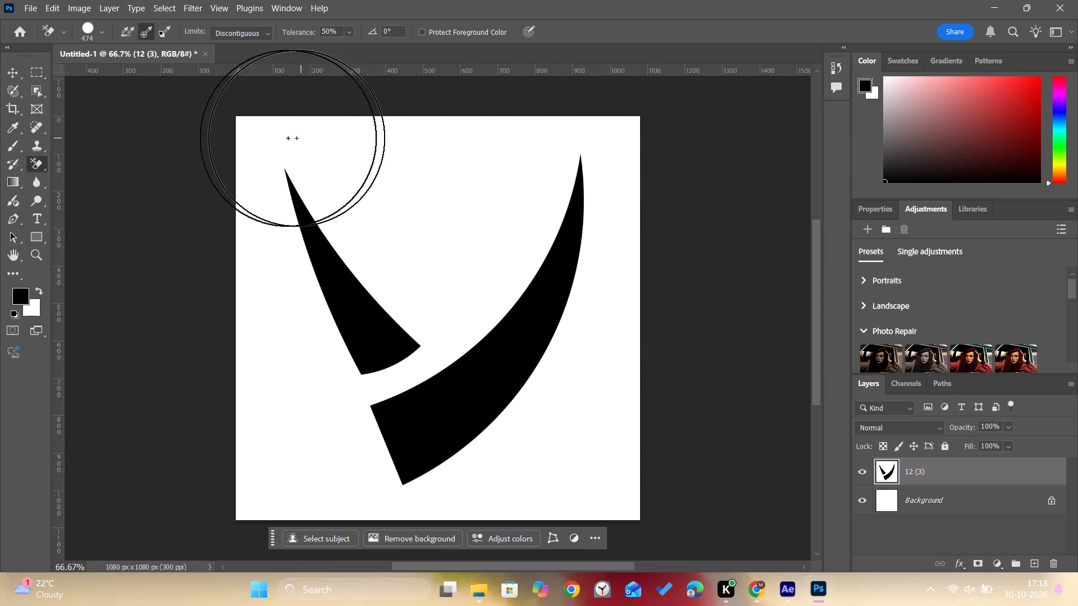
{"action": "left_click_drag", "start_coordinate": [288, 138], "coordinate": [504, 445]}
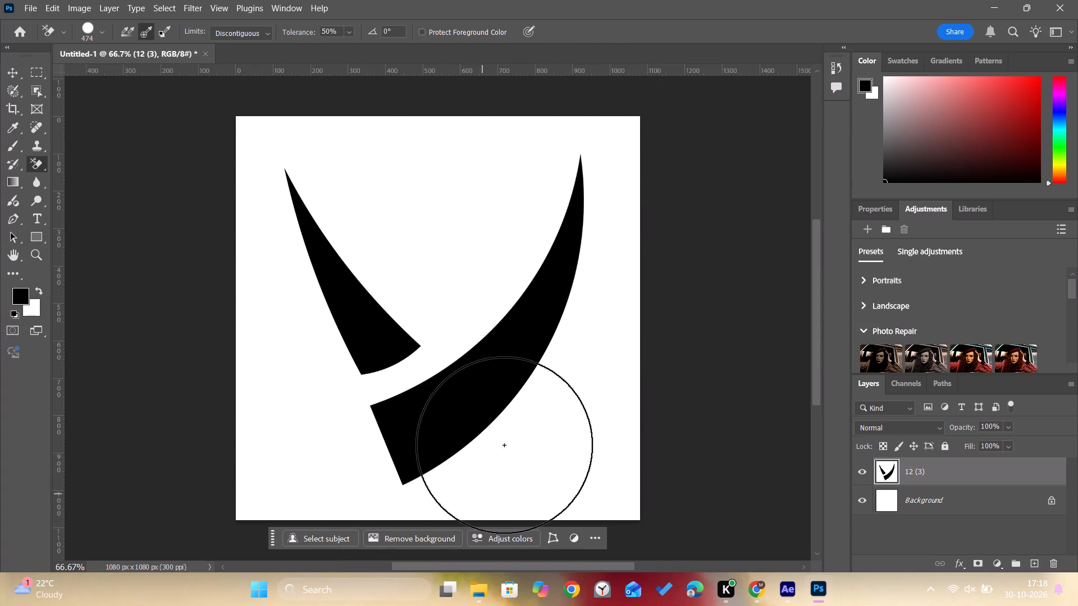
{"action": "left_click_drag", "start_coordinate": [504, 445], "coordinate": [620, 263]}
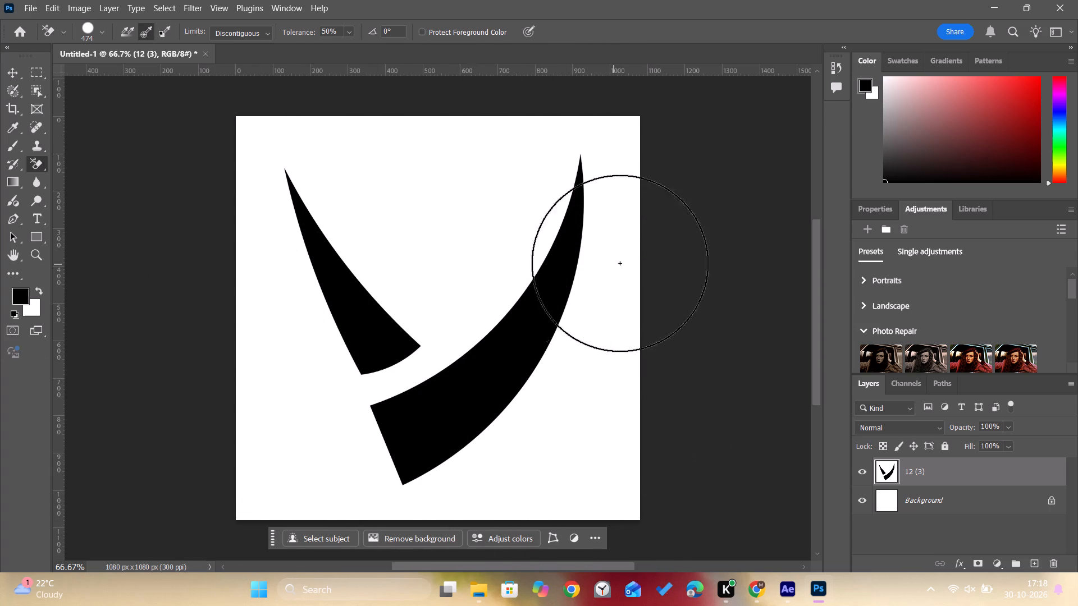
{"action": "left_click_drag", "start_coordinate": [620, 263], "coordinate": [474, 558]}
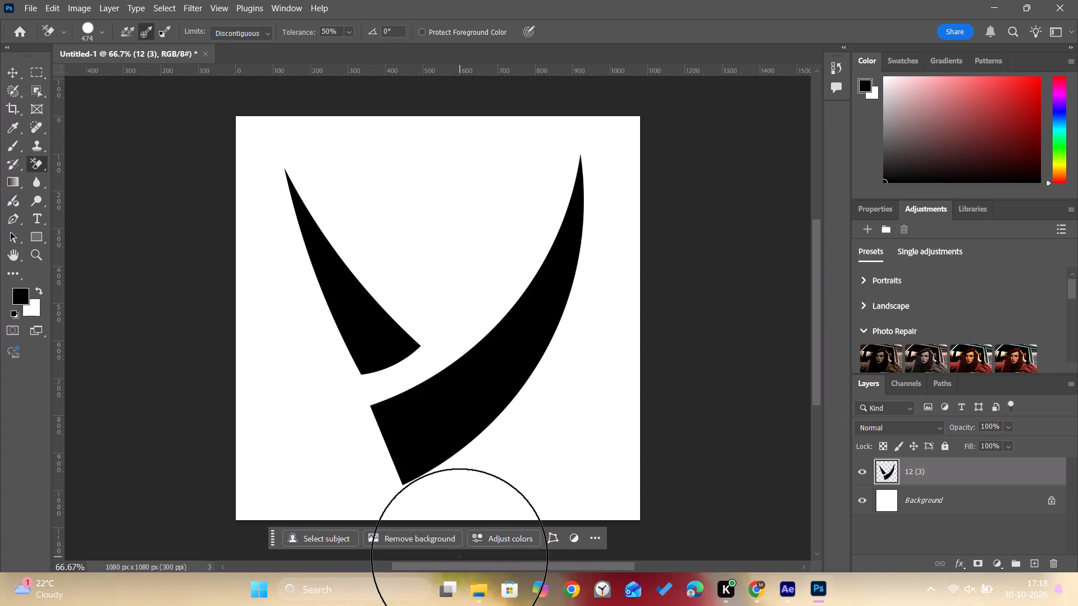
Export the document as a transparent PNG named Untitled-1 into the Downloads folder.
{"action": "left_click", "coordinate": [34, 8]}
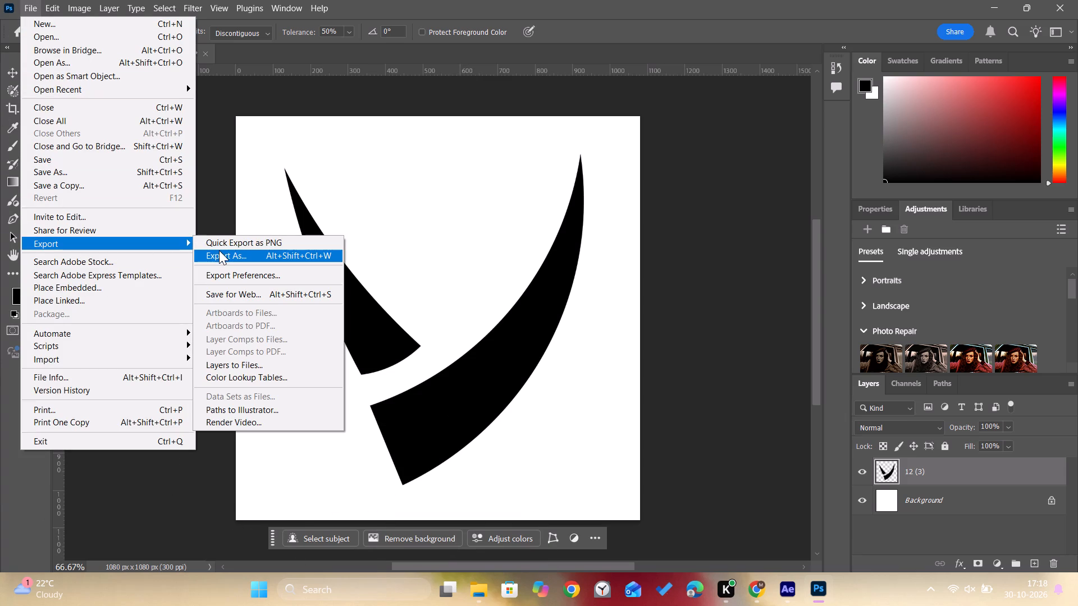
{"action": "left_click", "coordinate": [218, 256]}
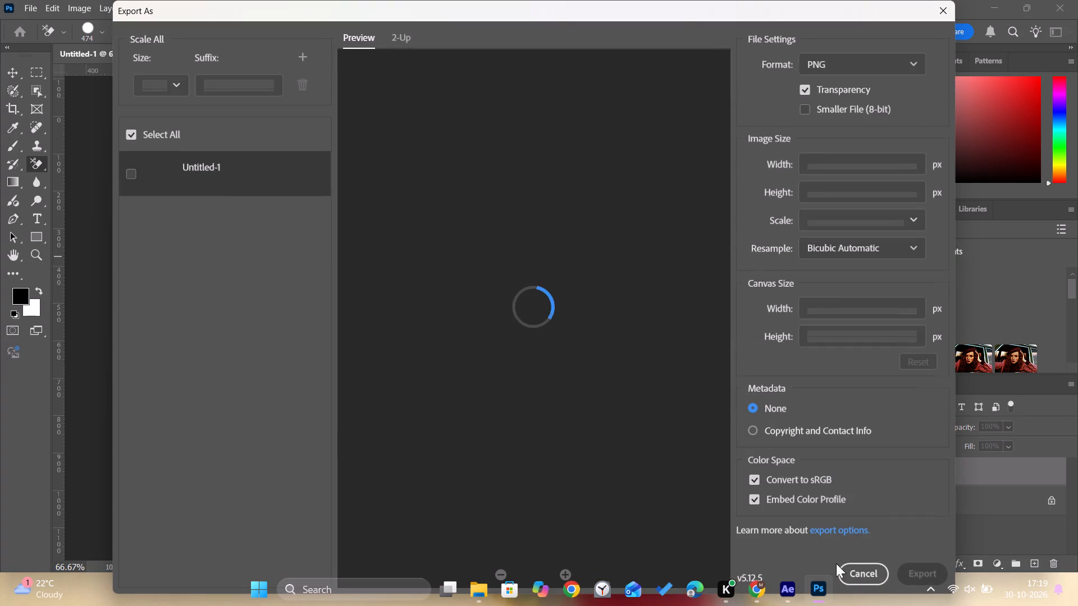
{"action": "left_click", "coordinate": [920, 564]}
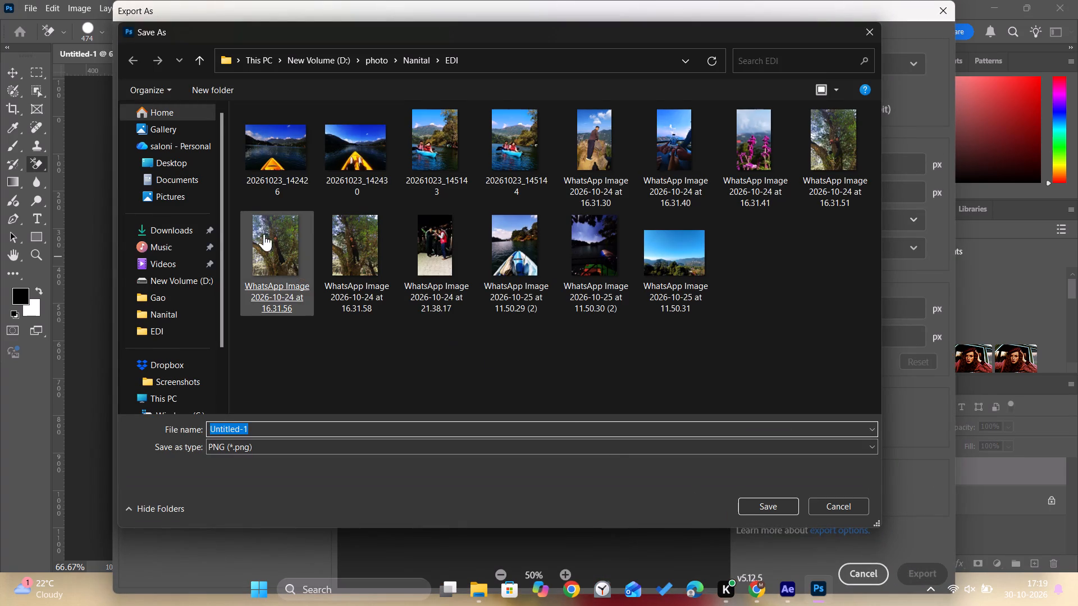
{"action": "left_click", "coordinate": [175, 229]}
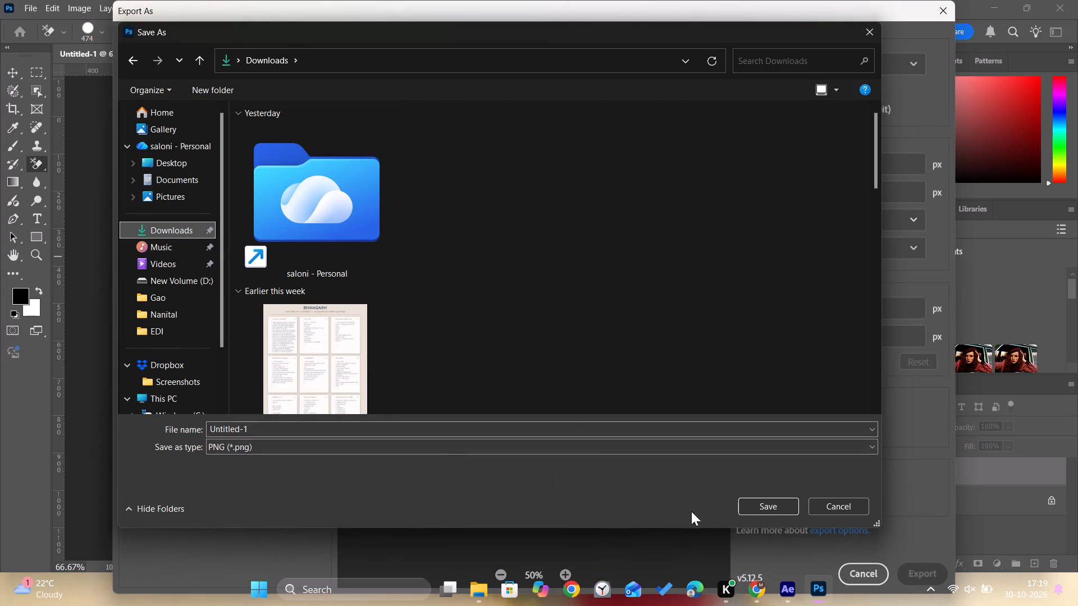
{"action": "left_click", "coordinate": [777, 508]}
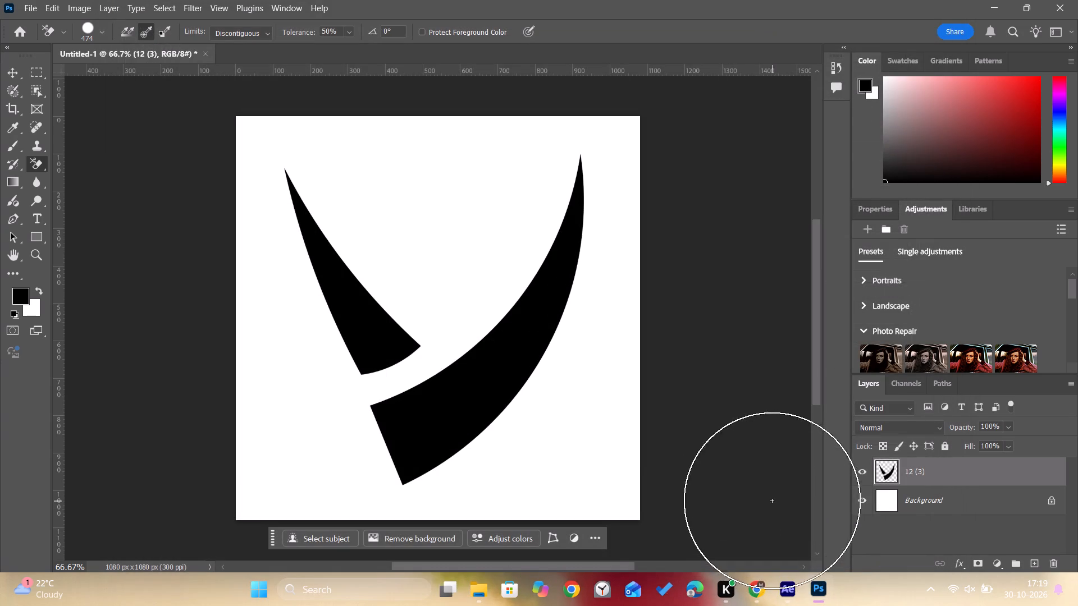
Switch to After Effects and delete the 12 (3).jpeg footage from the project.
{"action": "left_click", "coordinate": [795, 593]}
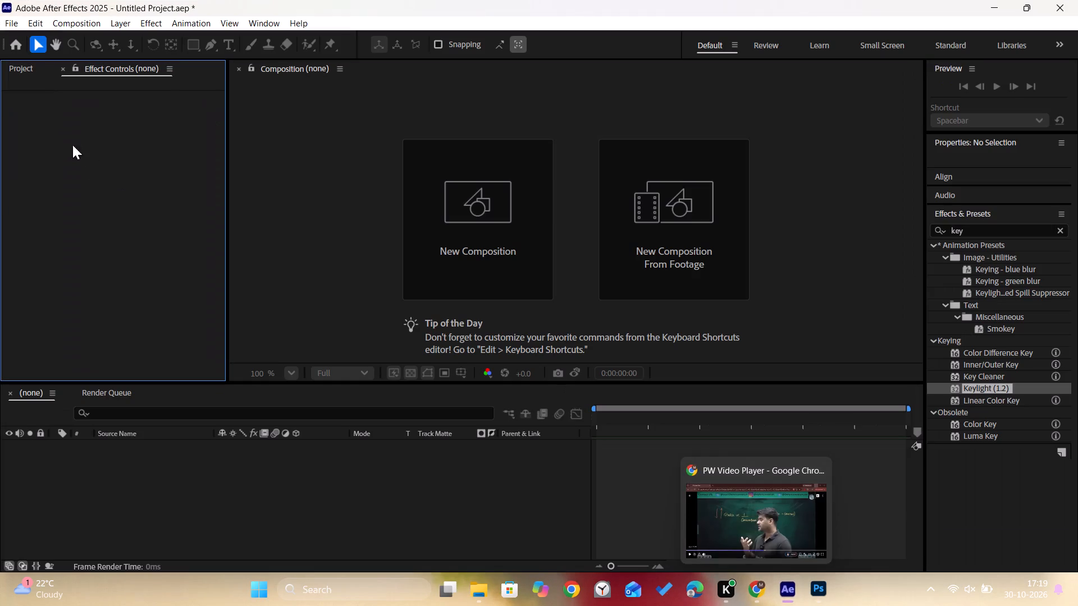
{"action": "left_click", "coordinate": [21, 73]}
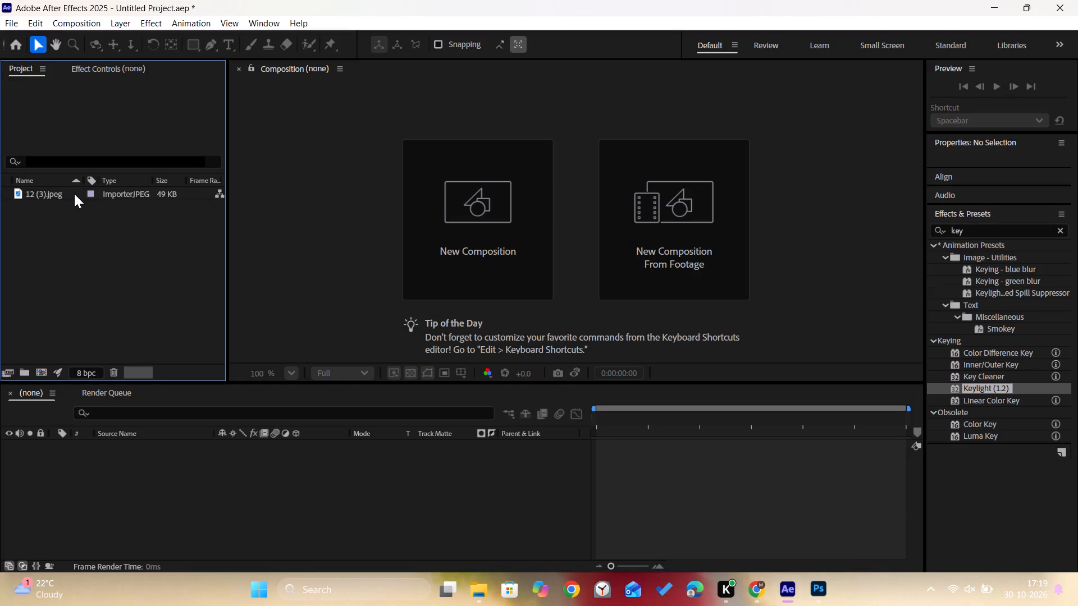
{"action": "left_click", "coordinate": [74, 194]}
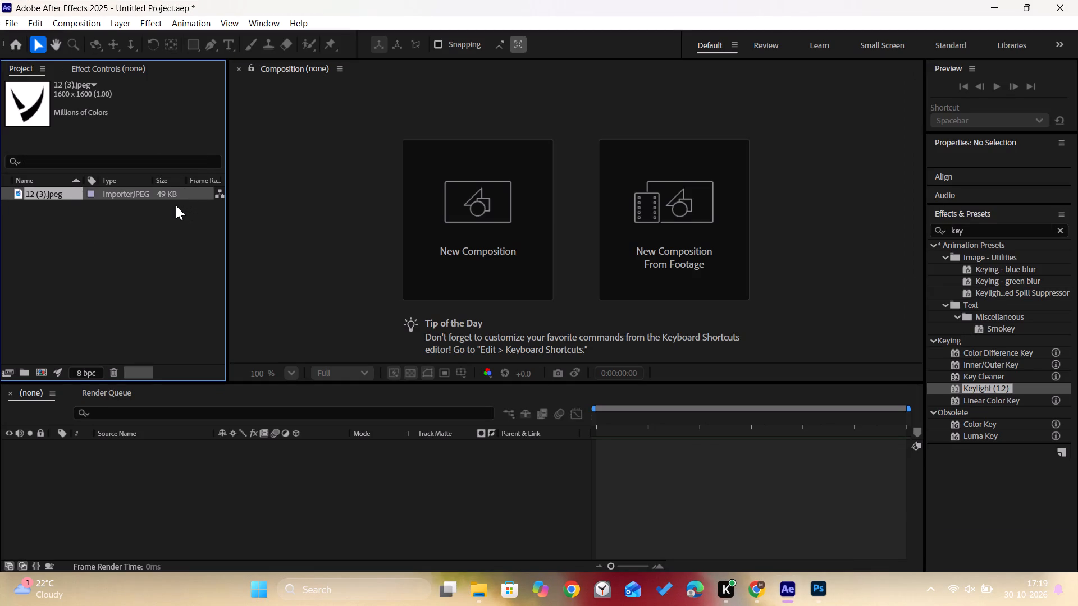
{"action": "key", "text": "Delete"}
Import Untitled-1 from Downloads as a PNG sequence and create a composition from it.
{"action": "double_click", "coordinate": [79, 265]}
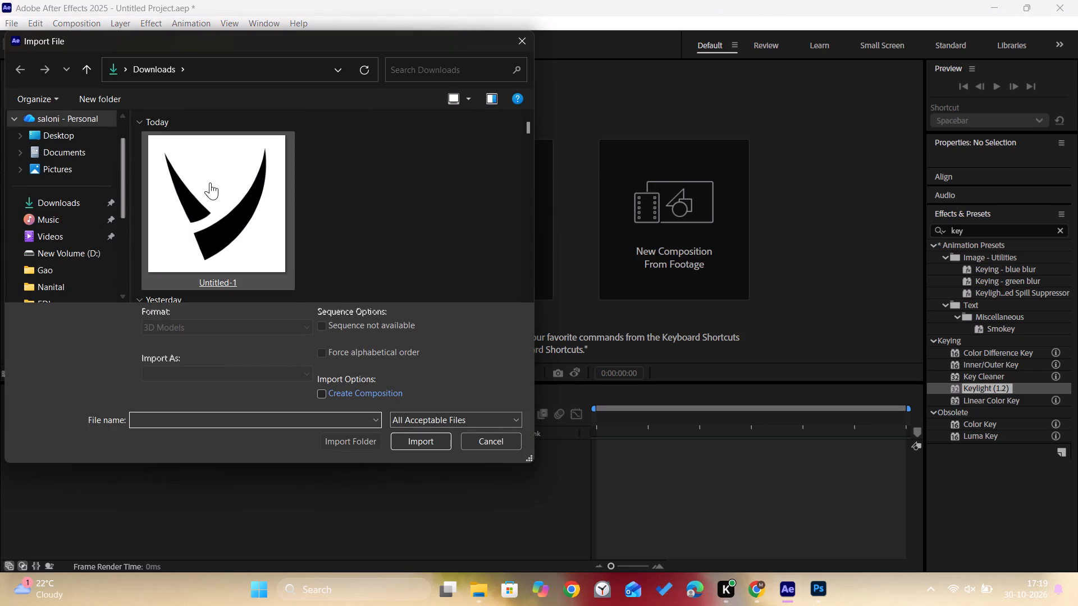
{"action": "left_click", "coordinate": [214, 182]}
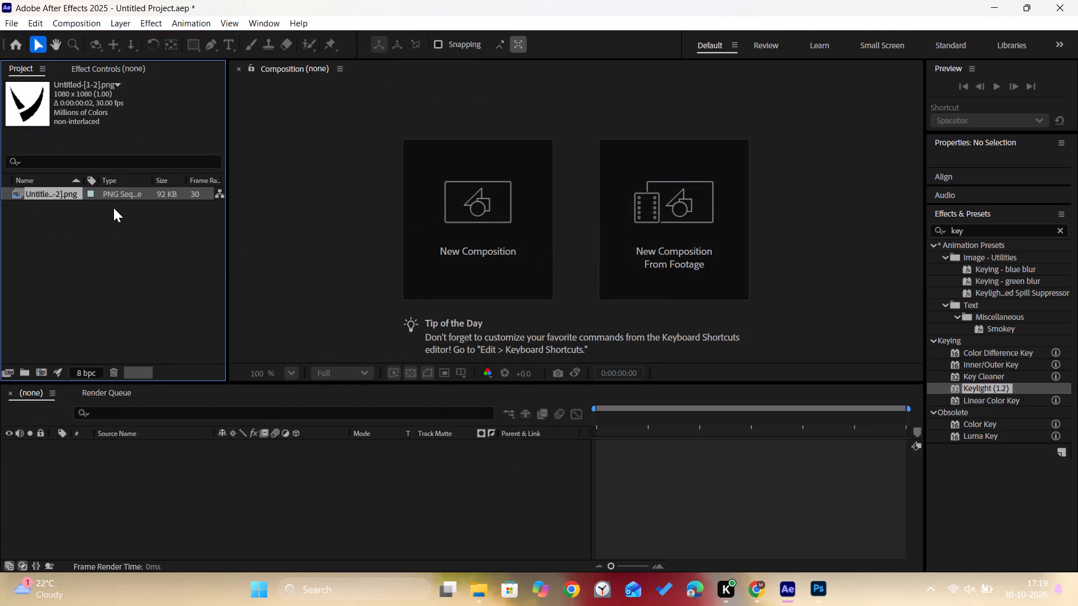
{"action": "left_click_drag", "start_coordinate": [71, 196], "coordinate": [35, 369]}
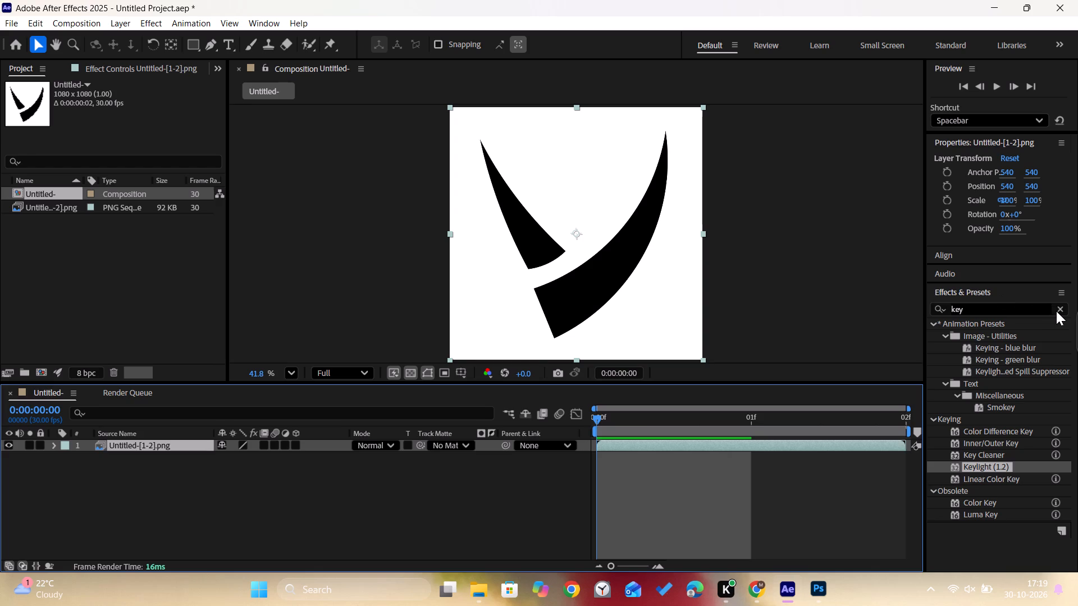
Search the effects for "shat" and apply Shatter to the Untitled-[1-2].png layer.
{"action": "left_click", "coordinate": [1056, 311]}
{"action": "key", "text": "s"}
{"action": "key", "text": "a"}
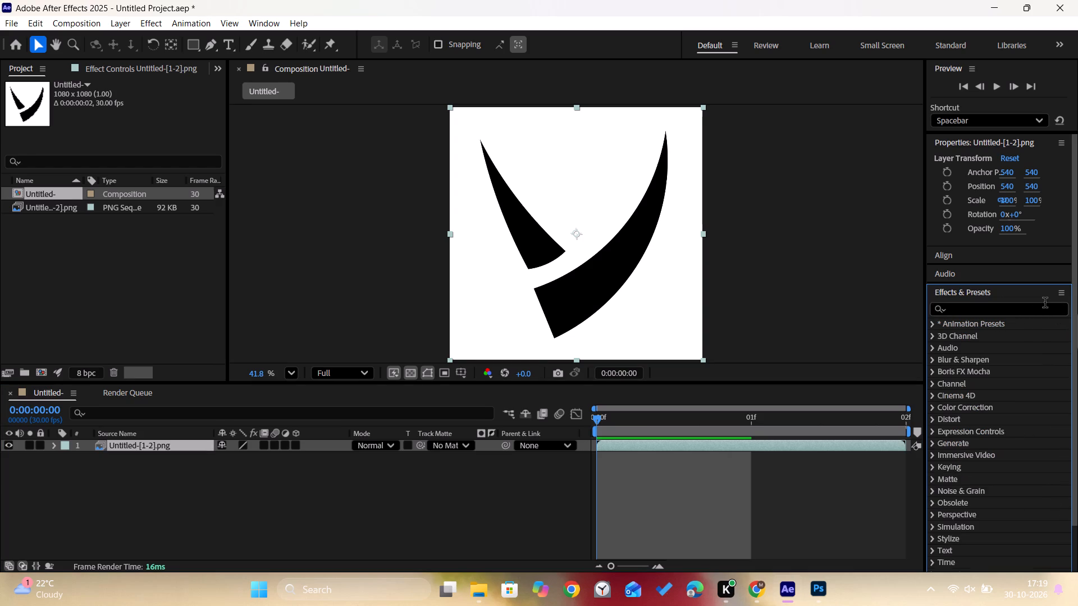
{"action": "key", "text": "s"}
{"action": "left_click", "coordinate": [1028, 309]}
{"action": "key", "text": "s"}
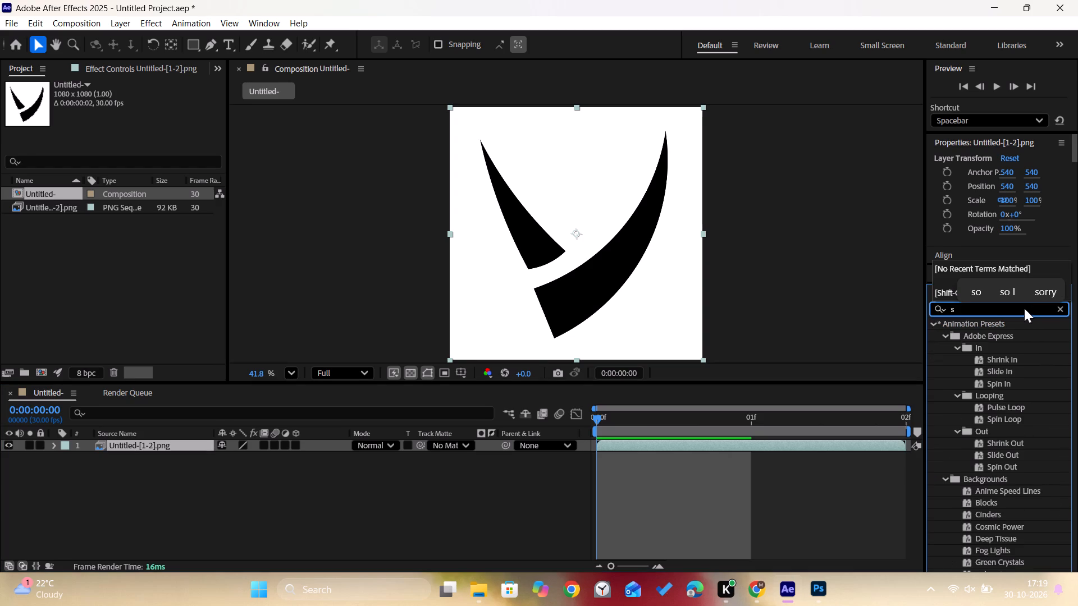
{"action": "key", "text": "h"}
{"action": "key", "text": "a"}
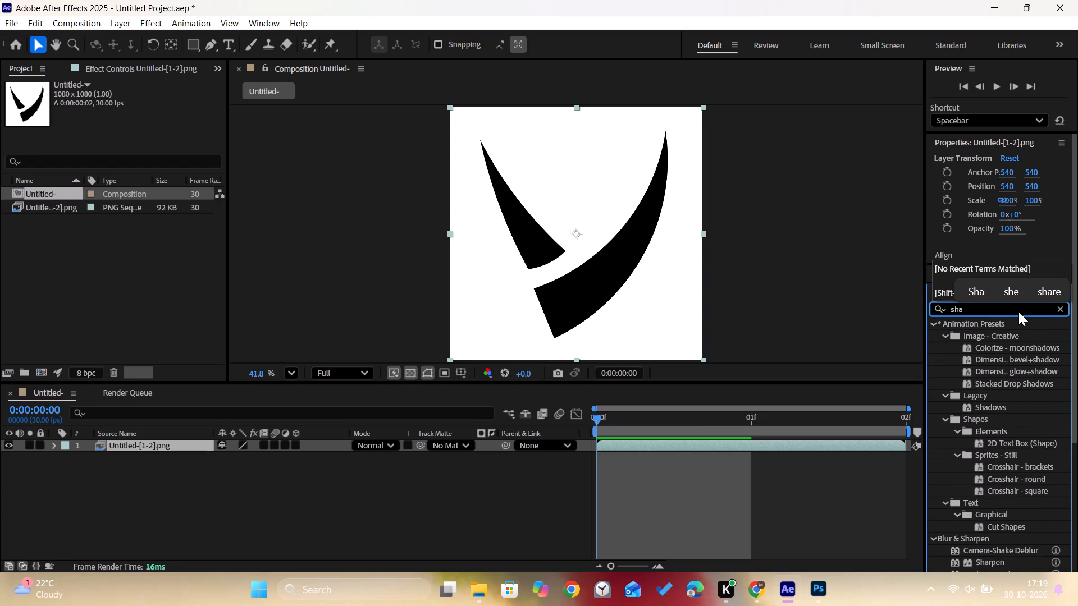
{"action": "key", "text": "t"}
{"action": "left_click_drag", "start_coordinate": [1002, 338], "coordinate": [723, 380]}
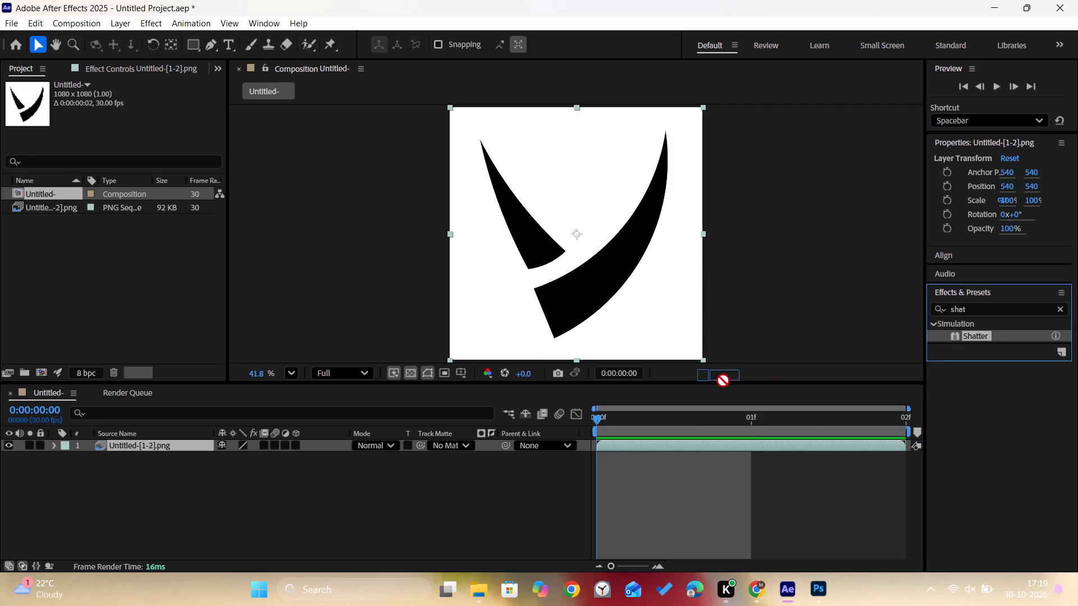
{"action": "left_click_drag", "start_coordinate": [723, 380], "coordinate": [343, 446]}
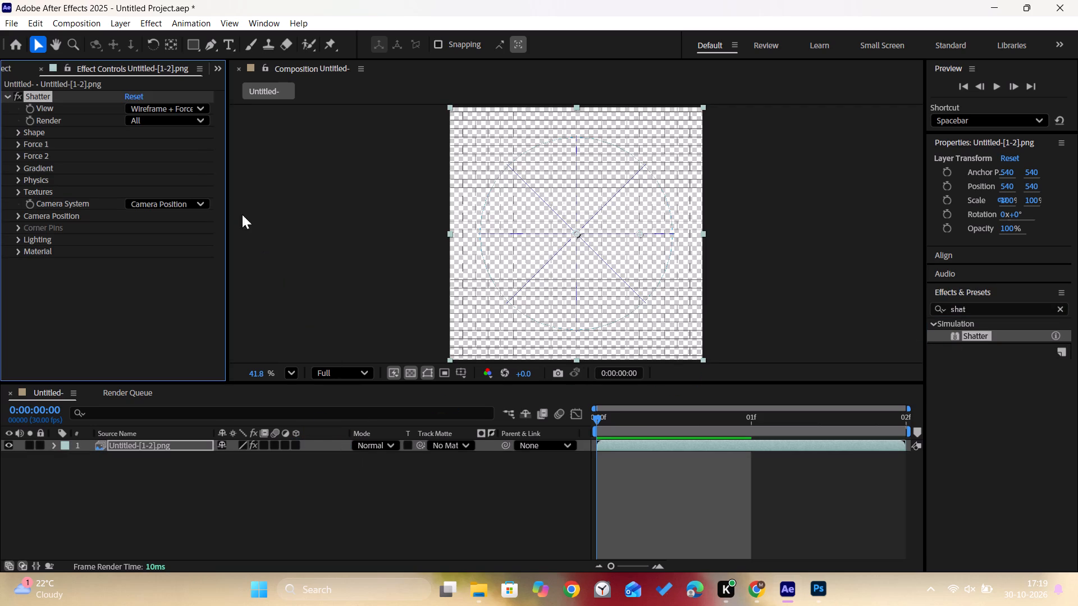
Set the Shatter effect's View to Rendered.
{"action": "left_click", "coordinate": [184, 108]}
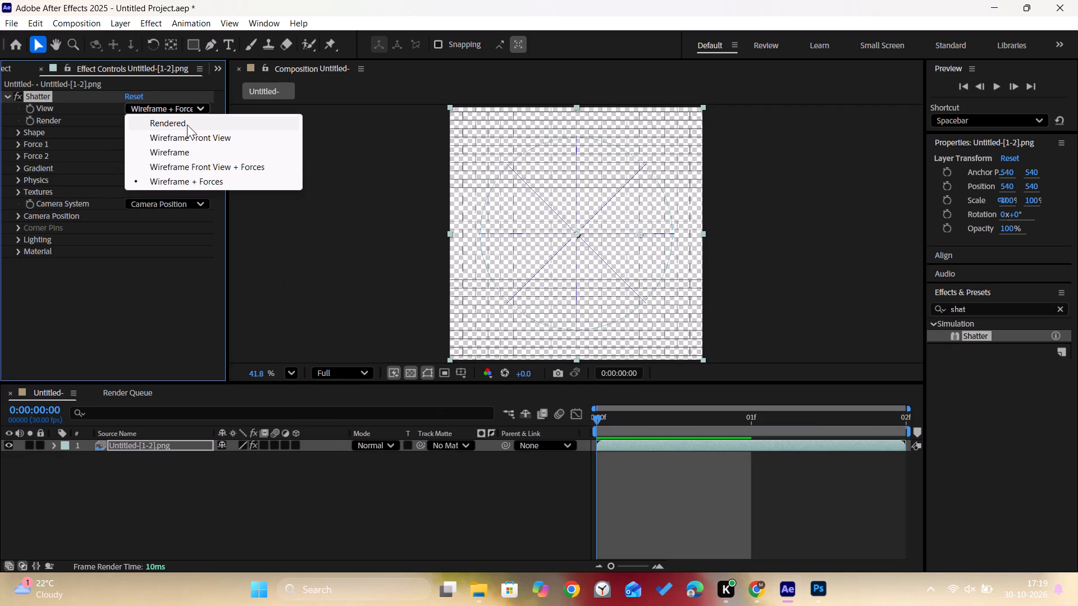
{"action": "left_click", "coordinate": [188, 124]}
Examine Shatter's Render, Camera System, View, Shape, Force and Textures options.
{"action": "left_click", "coordinate": [188, 118]}
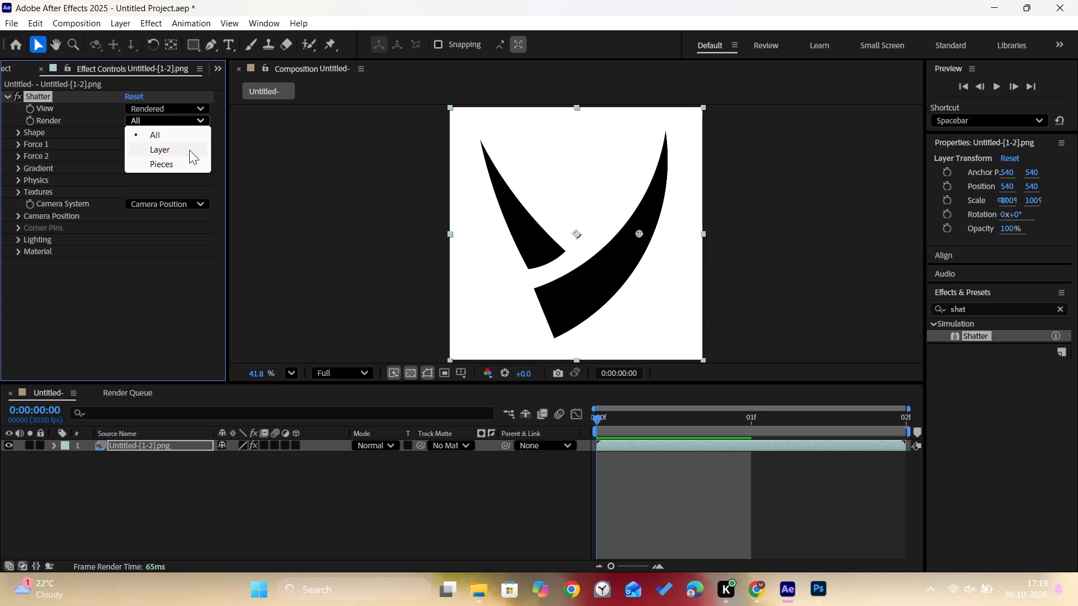
{"action": "left_click", "coordinate": [139, 263]}
{"action": "left_click", "coordinate": [161, 201]}
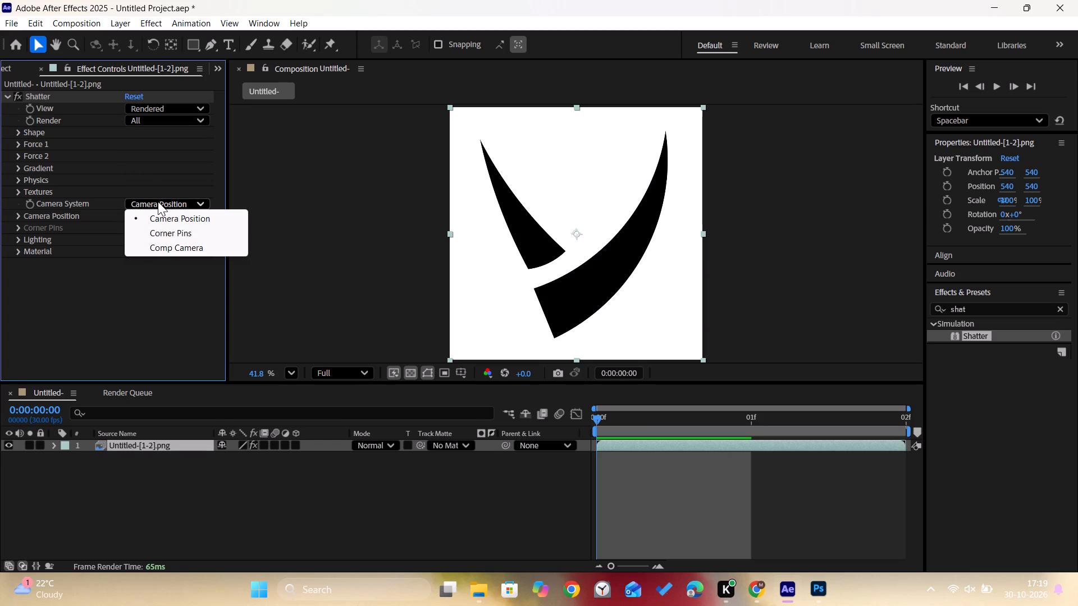
{"action": "left_click", "coordinate": [75, 305]}
{"action": "left_click", "coordinate": [167, 104]}
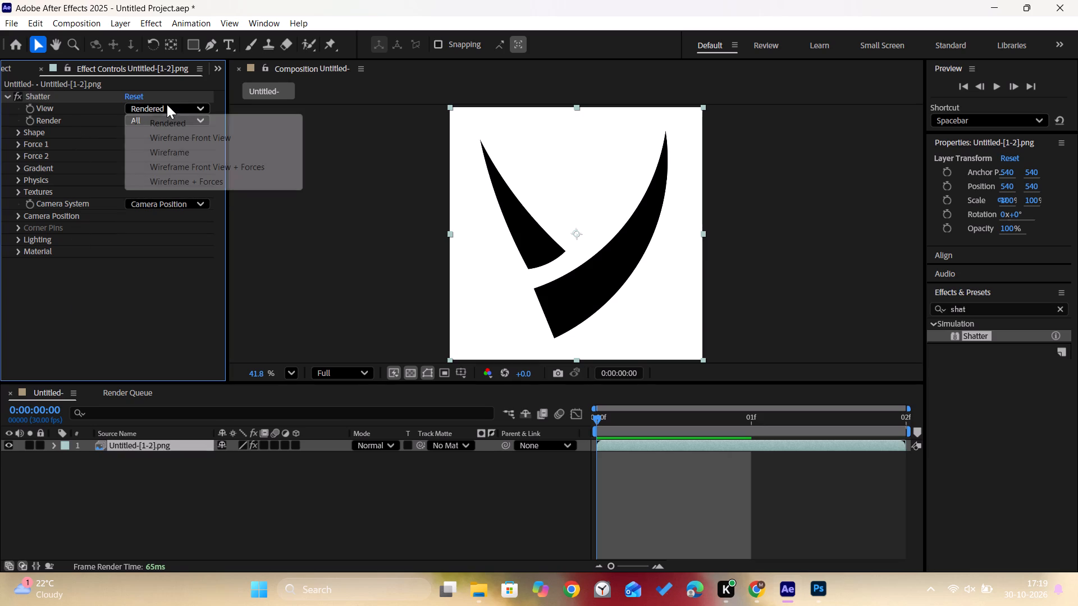
{"action": "left_click", "coordinate": [166, 104]}
{"action": "left_click", "coordinate": [140, 287]}
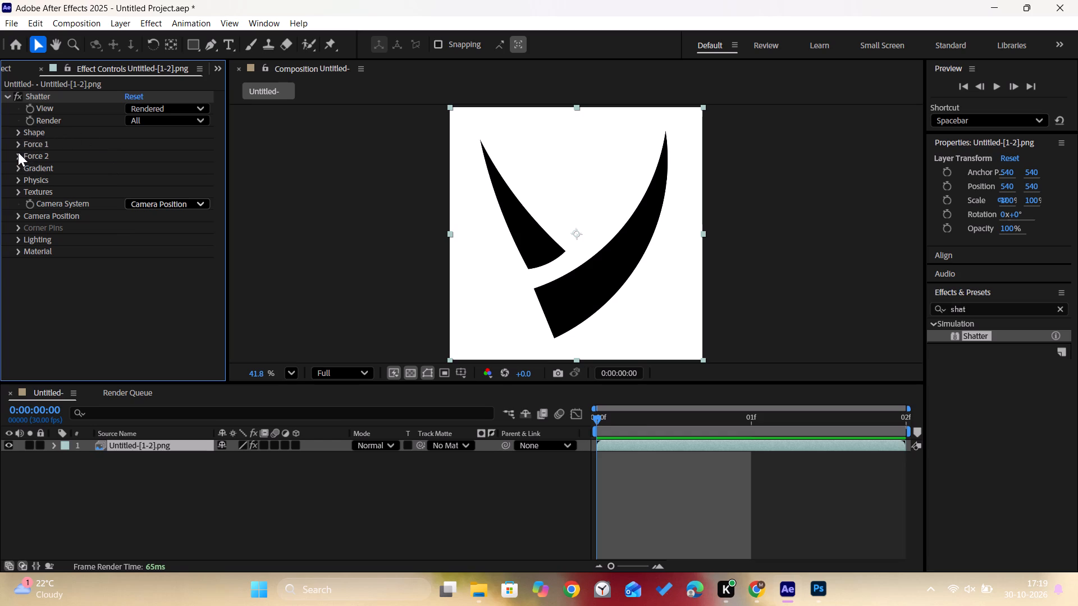
{"action": "left_click", "coordinate": [20, 130]}
{"action": "left_click", "coordinate": [20, 130]}
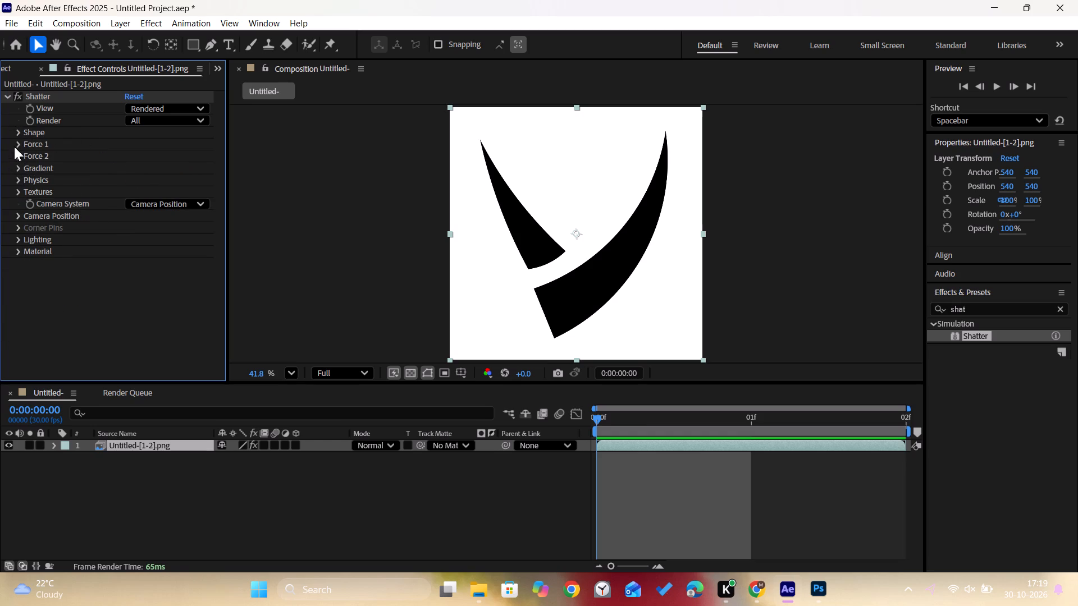
{"action": "left_click", "coordinate": [19, 156]}
{"action": "left_click", "coordinate": [19, 156]}
{"action": "left_click", "coordinate": [17, 145]}
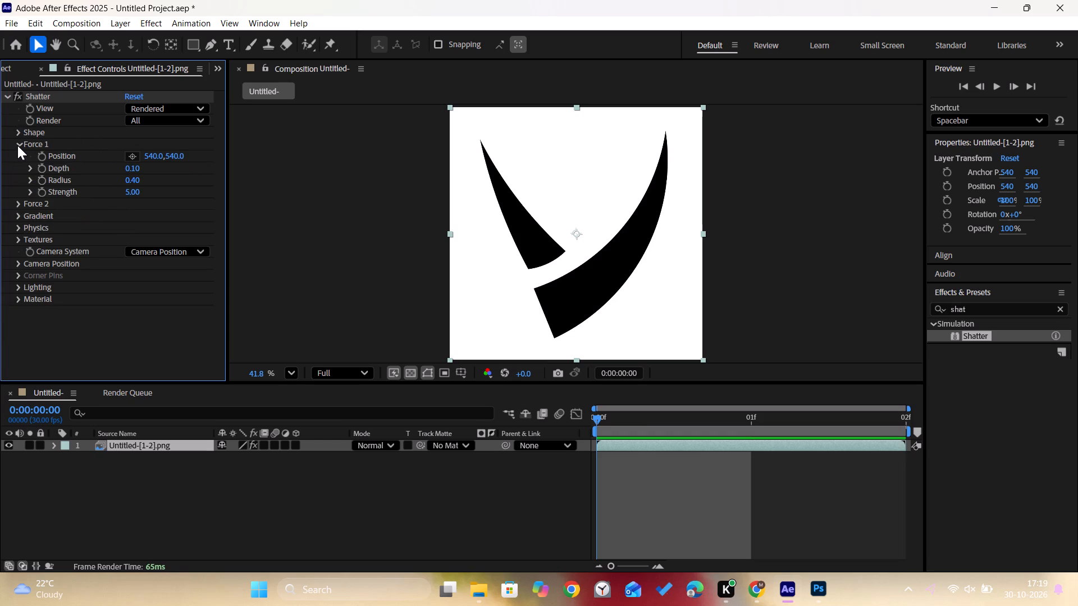
{"action": "left_click", "coordinate": [17, 145]}
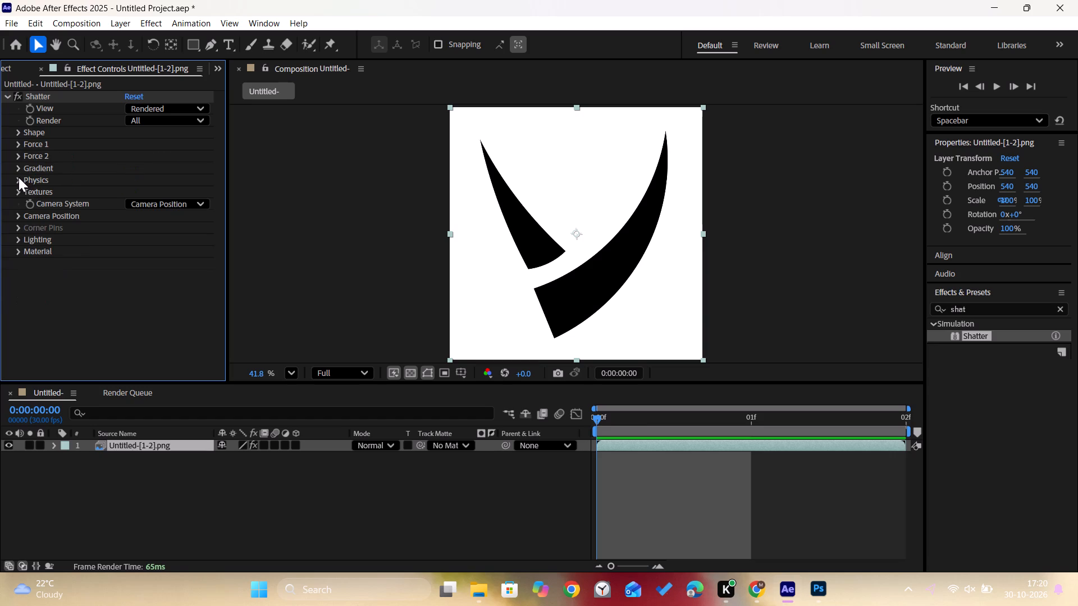
{"action": "left_click", "coordinate": [15, 192]}
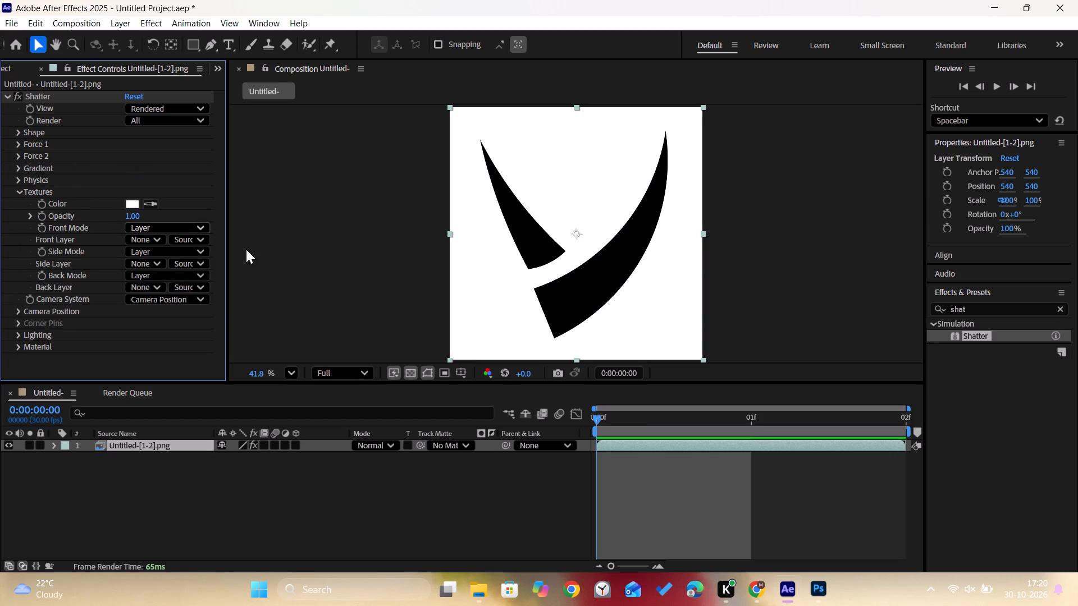
{"action": "left_click", "coordinate": [21, 193]}
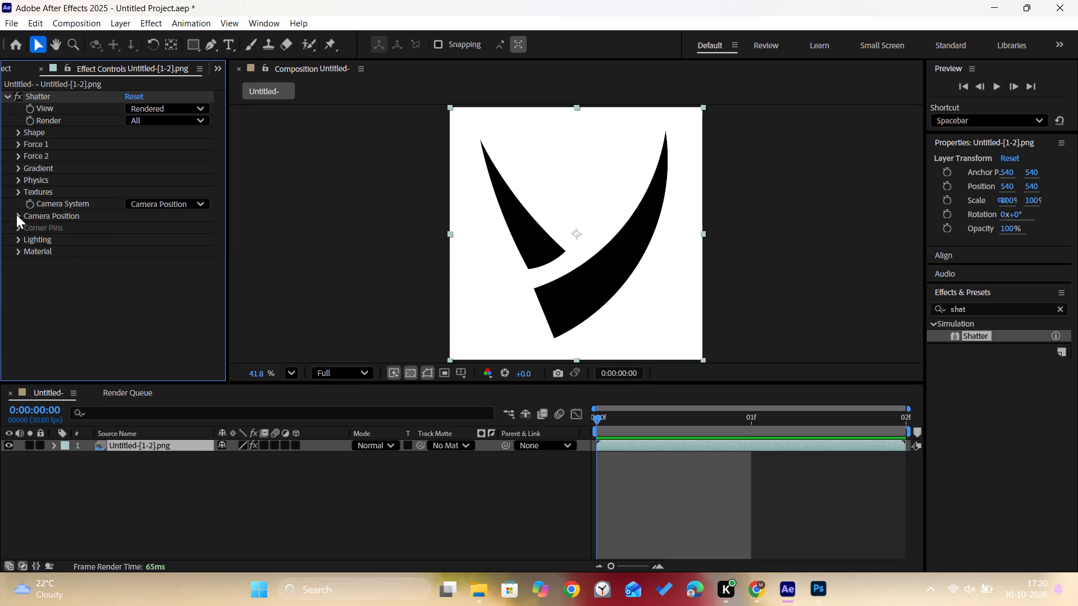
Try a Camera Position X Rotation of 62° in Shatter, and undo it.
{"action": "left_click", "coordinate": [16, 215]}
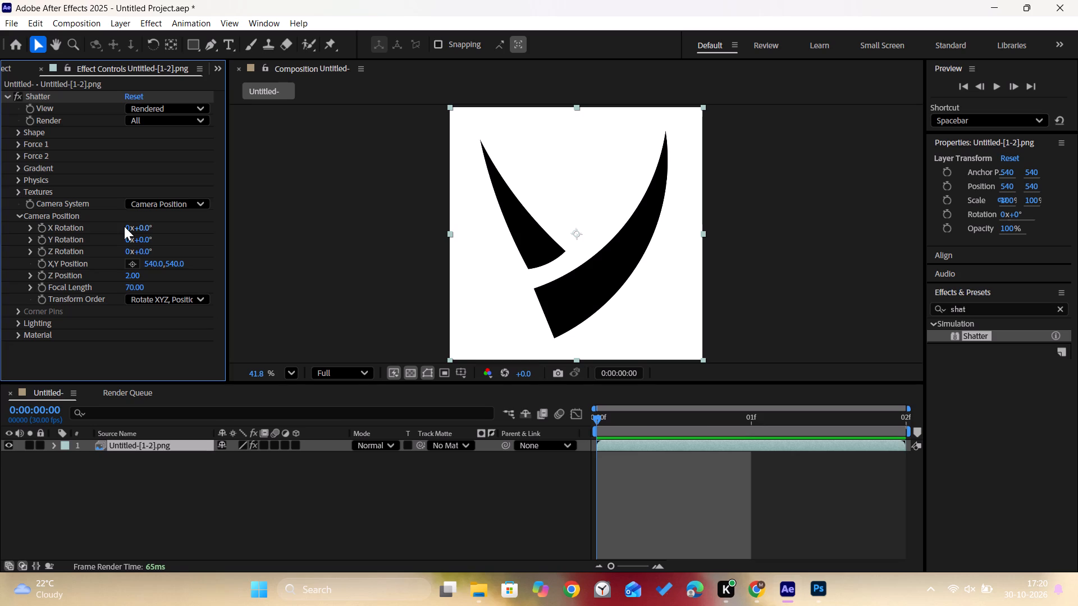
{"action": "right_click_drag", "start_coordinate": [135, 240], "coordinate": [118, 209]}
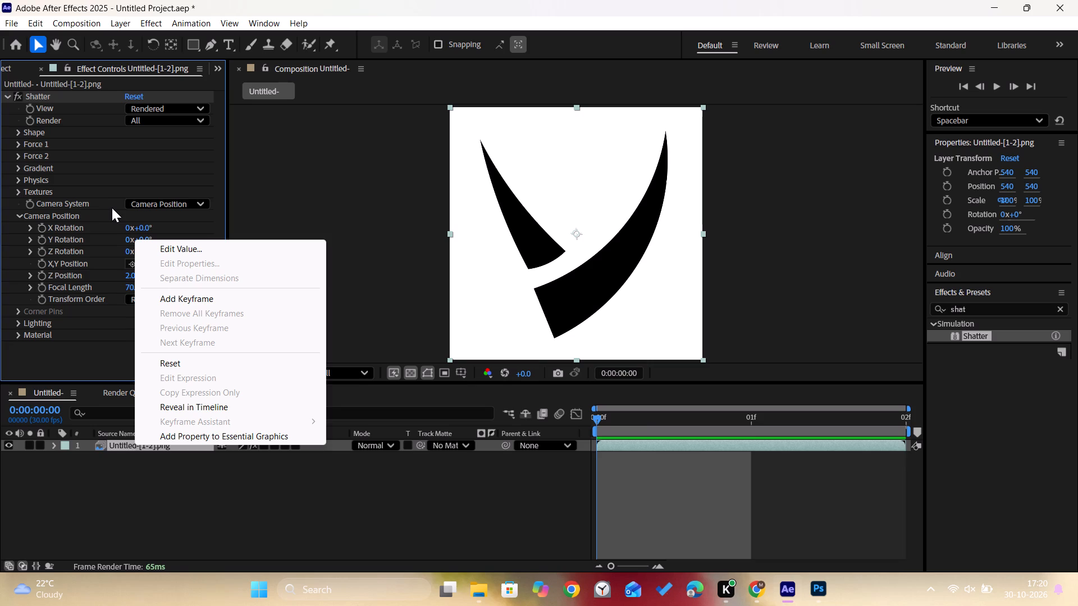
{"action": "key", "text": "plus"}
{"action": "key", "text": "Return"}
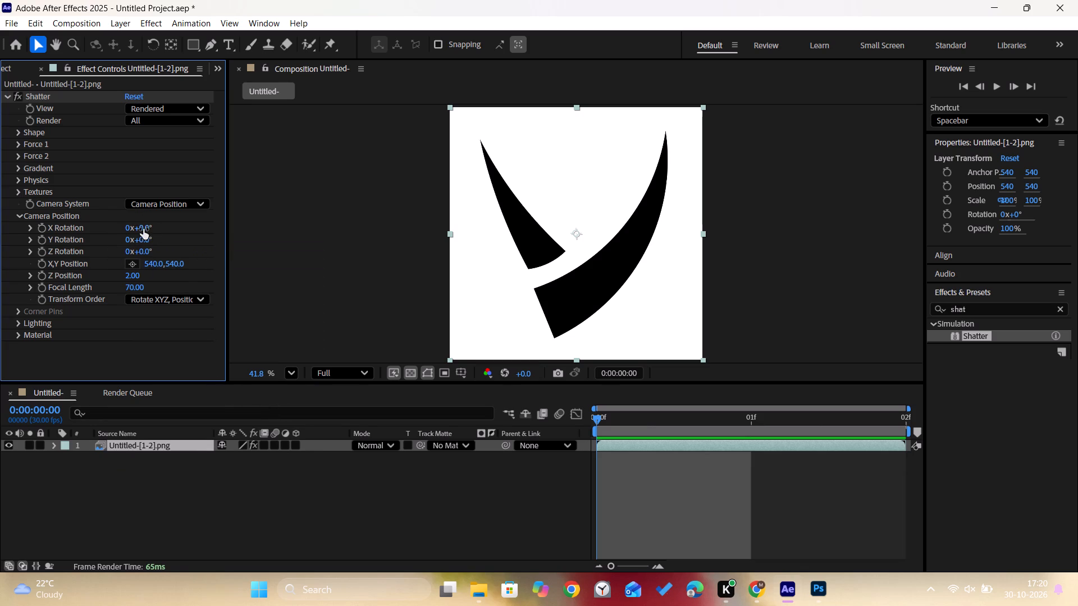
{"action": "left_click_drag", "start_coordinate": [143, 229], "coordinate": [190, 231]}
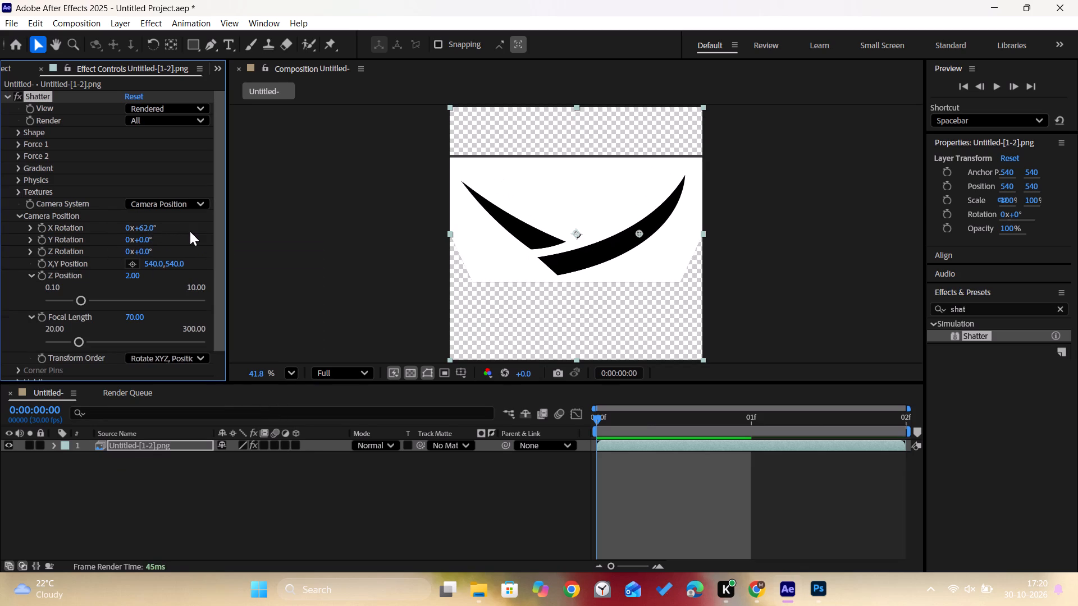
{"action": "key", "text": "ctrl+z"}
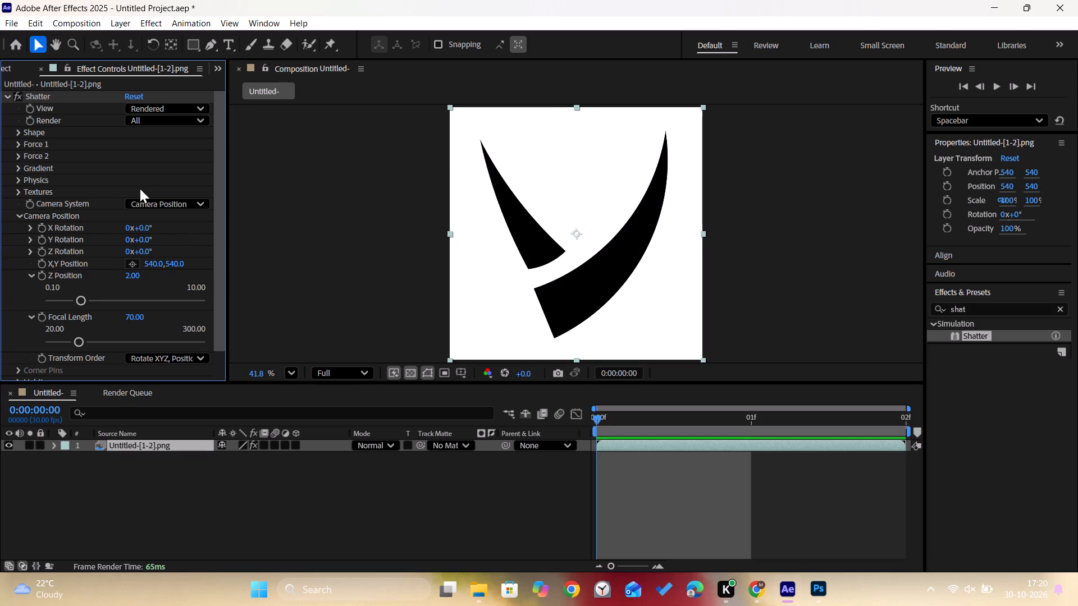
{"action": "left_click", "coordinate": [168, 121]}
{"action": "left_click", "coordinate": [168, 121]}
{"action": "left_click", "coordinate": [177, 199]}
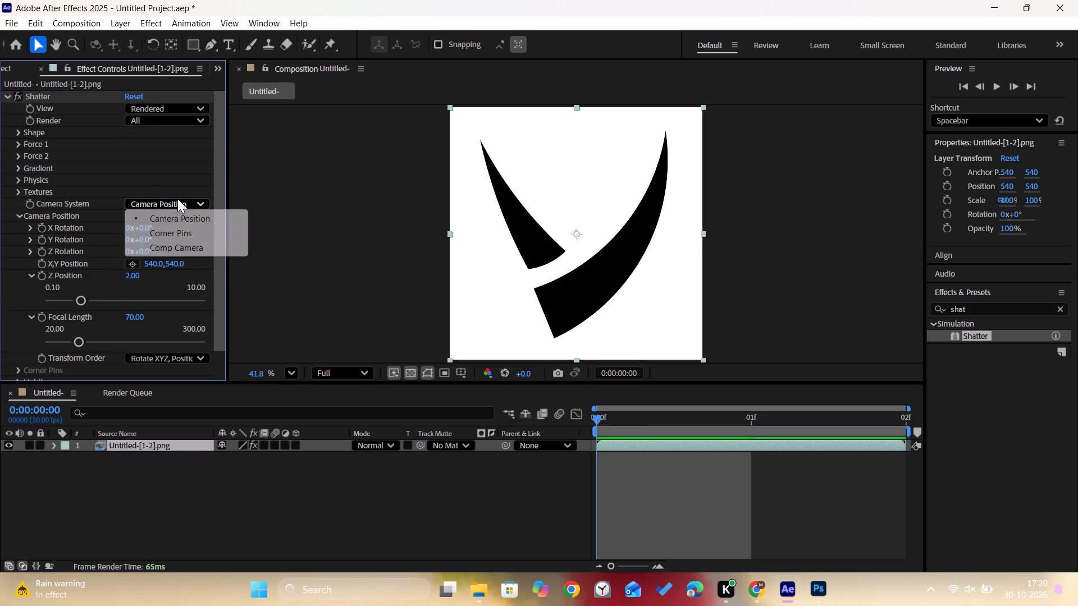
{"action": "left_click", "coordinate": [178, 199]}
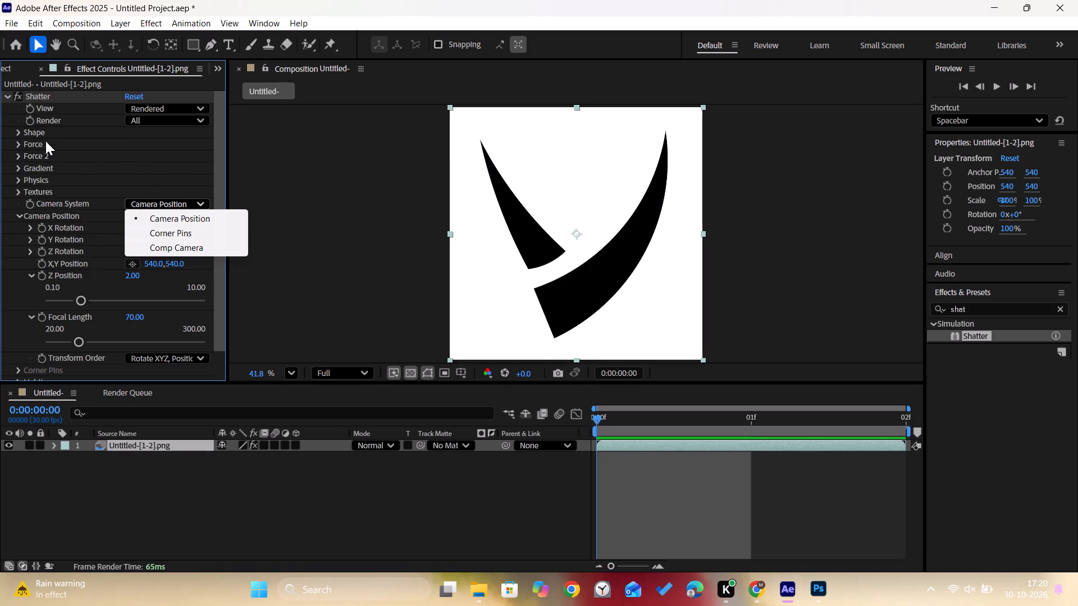
Set Shatter's Shape pattern to Custom, with the Untitled-[1-2].png layer as Custom Shatter Map and Effects & Masks as its source.
{"action": "left_click", "coordinate": [20, 129]}
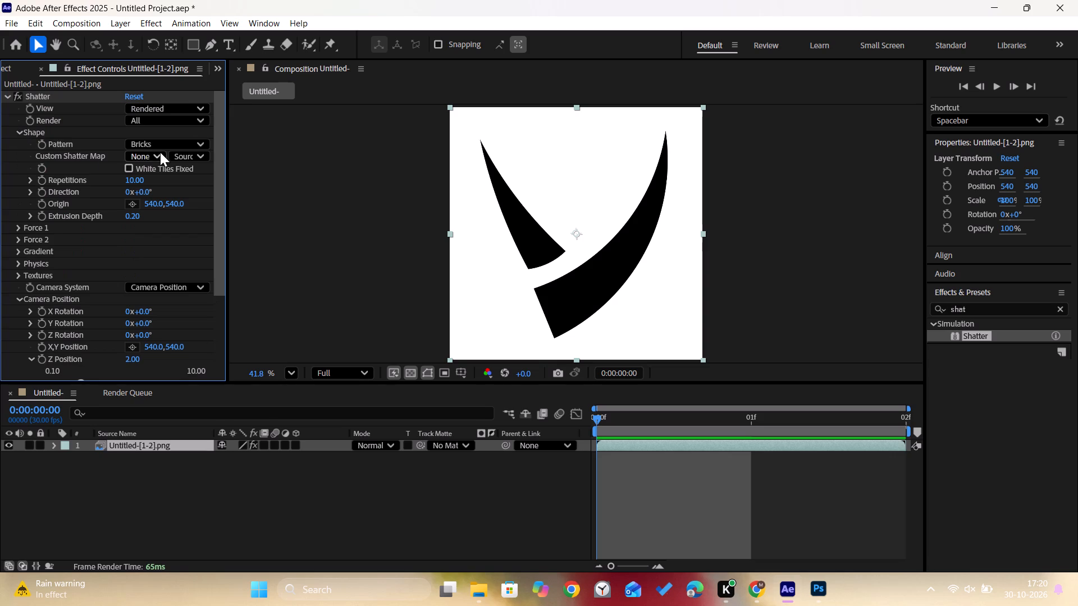
{"action": "left_click", "coordinate": [160, 149]}
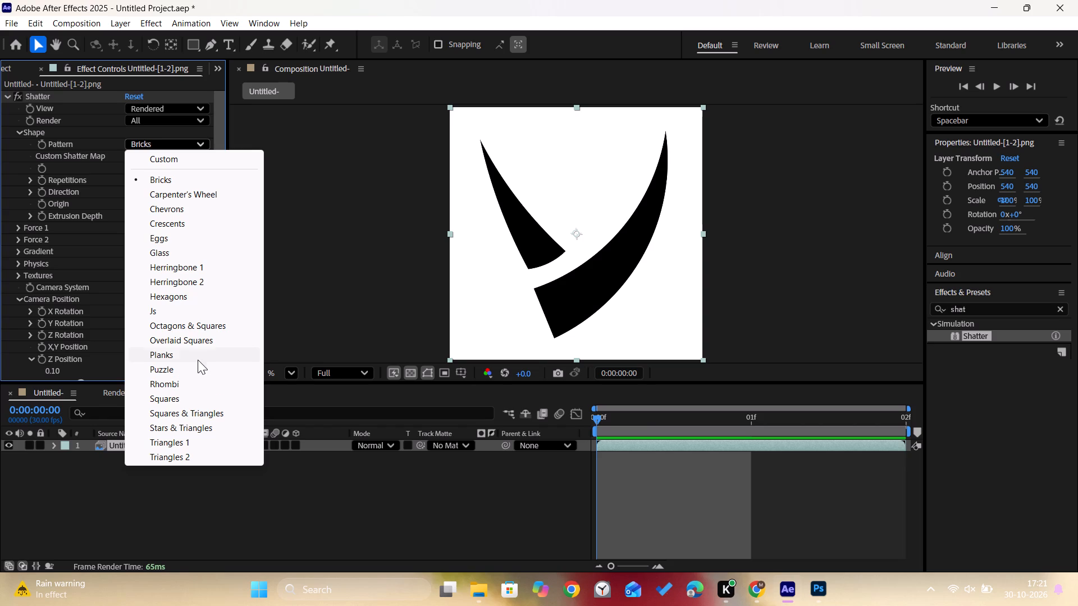
{"action": "scroll", "coordinate": [214, 311], "scroll_direction": "down", "scroll_amount": 3}
{"action": "scroll", "coordinate": [214, 309], "scroll_direction": "up", "scroll_amount": 8}
{"action": "left_click", "coordinate": [353, 242]}
{"action": "scroll", "coordinate": [353, 242], "scroll_direction": "up", "scroll_amount": 1}
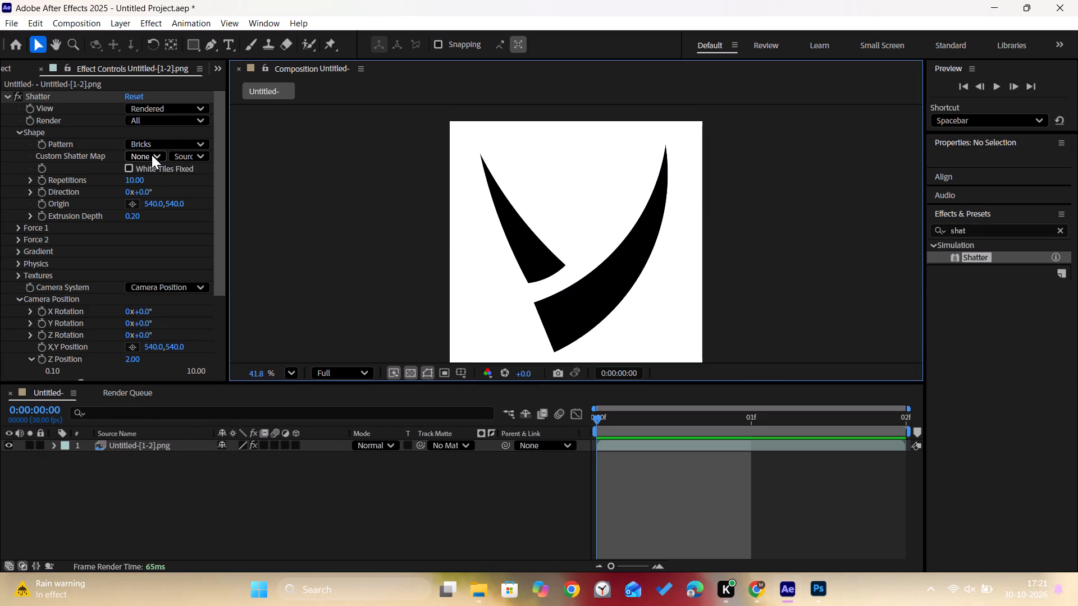
{"action": "left_click", "coordinate": [151, 154]}
{"action": "left_click", "coordinate": [188, 159]}
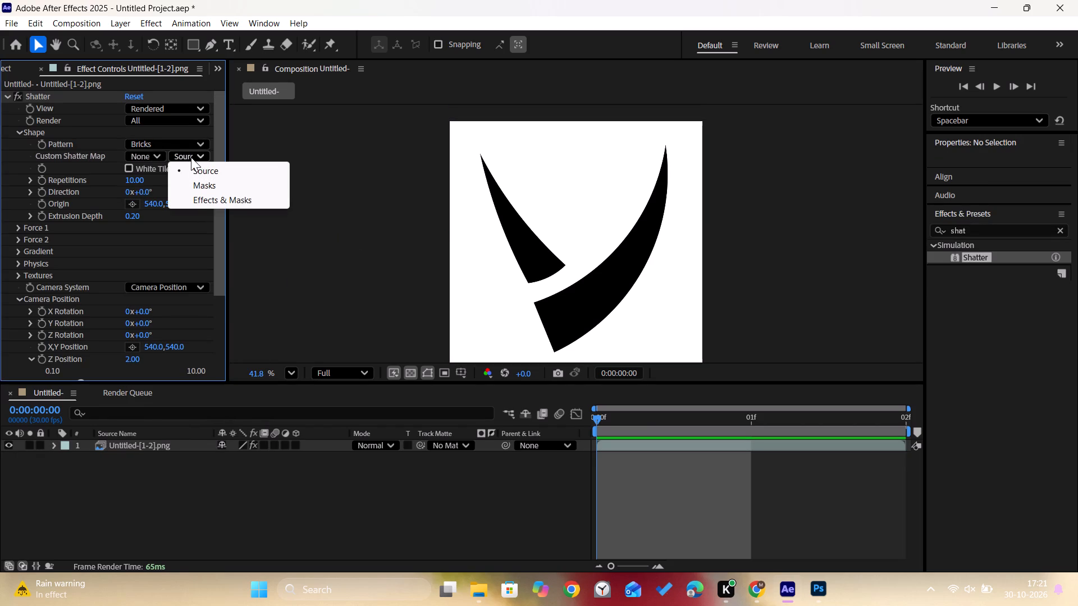
{"action": "left_click", "coordinate": [197, 195]}
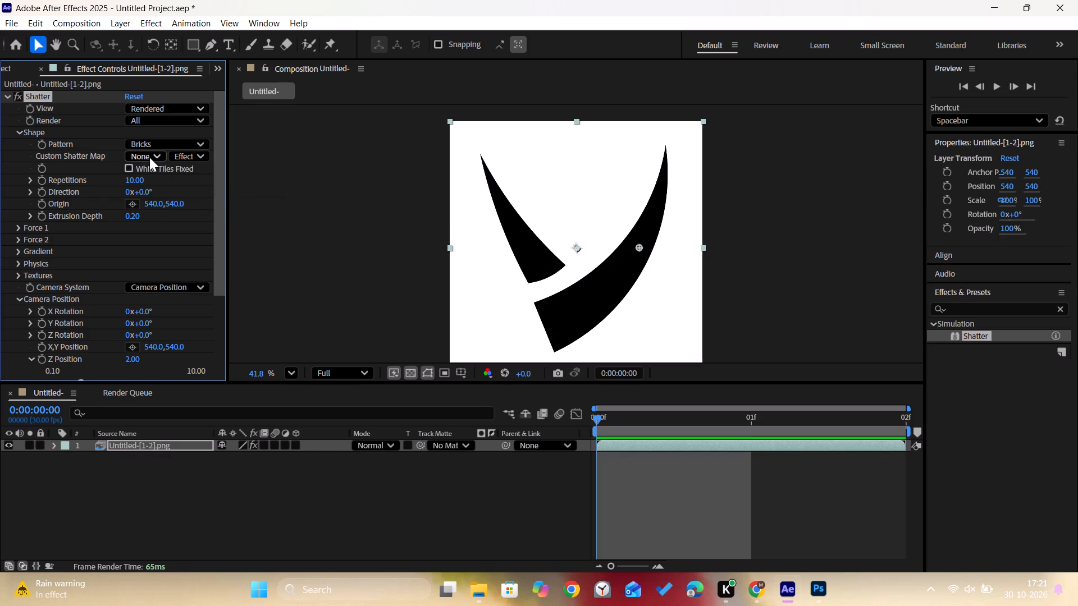
{"action": "left_click", "coordinate": [149, 157]}
{"action": "left_click", "coordinate": [163, 189]}
{"action": "left_click", "coordinate": [162, 148]}
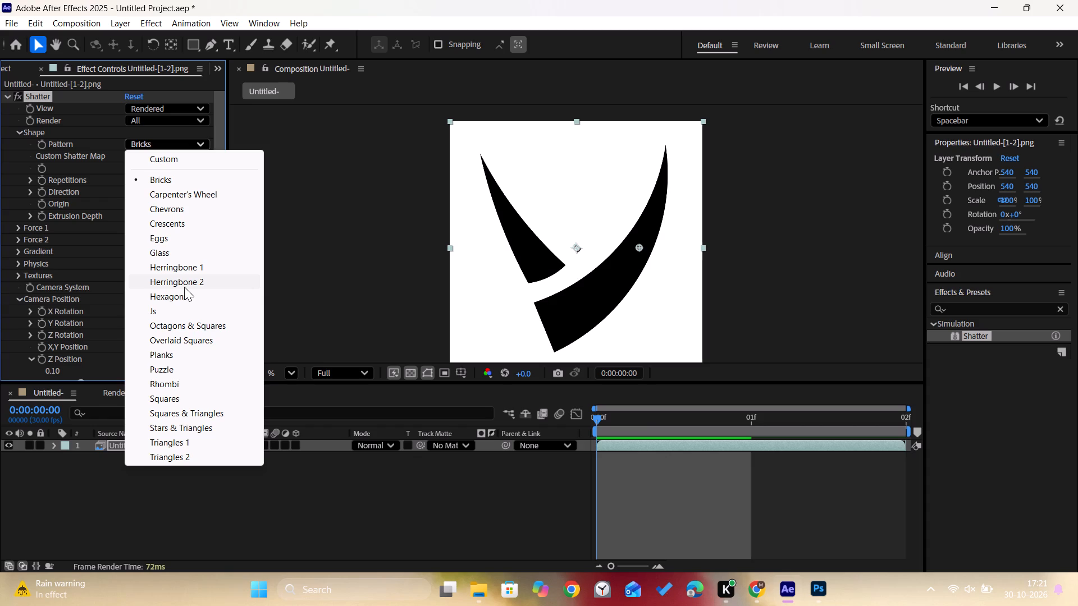
{"action": "left_click", "coordinate": [233, 155]}
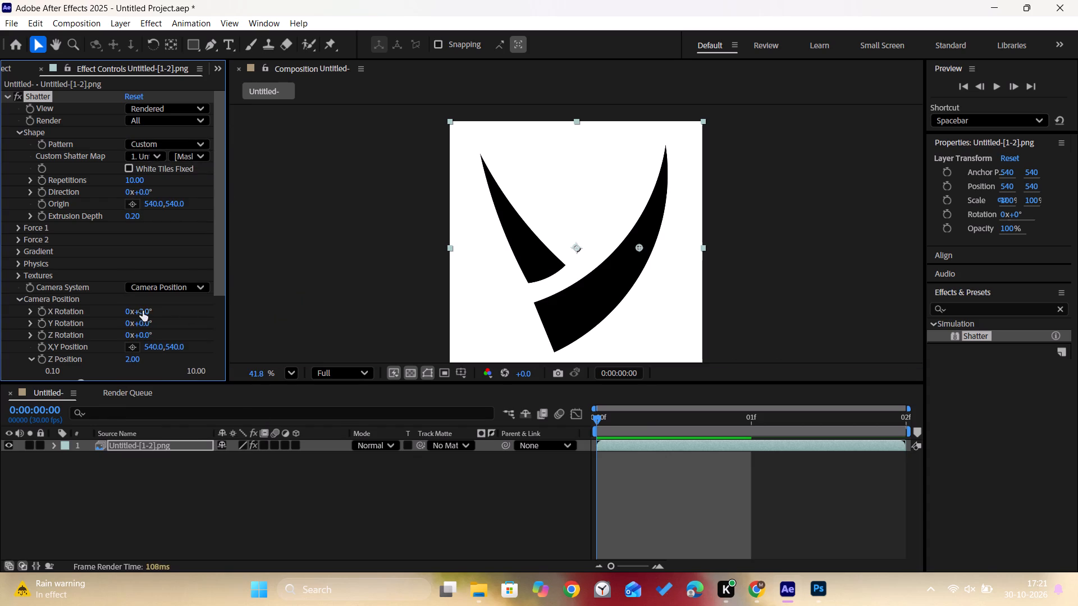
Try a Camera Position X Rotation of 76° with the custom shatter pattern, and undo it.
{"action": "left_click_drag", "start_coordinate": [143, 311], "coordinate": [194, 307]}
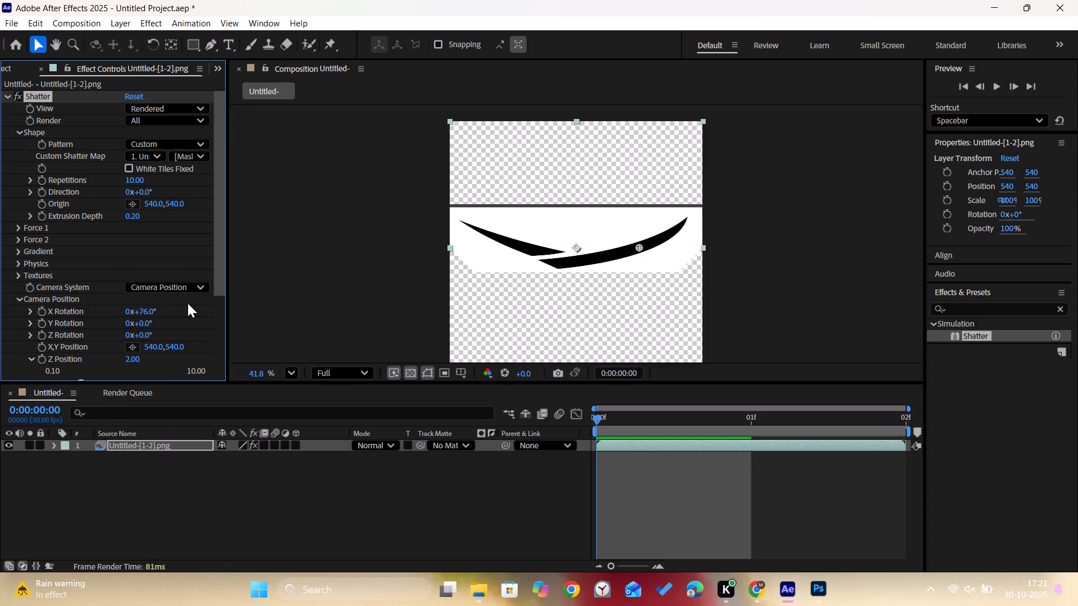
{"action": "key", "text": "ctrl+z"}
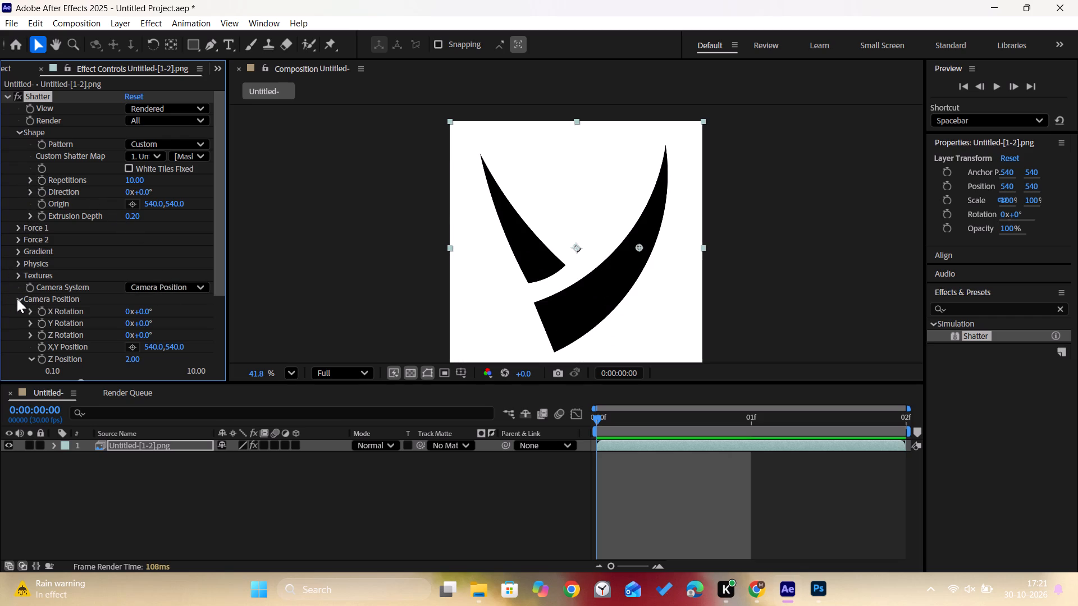
Set Shatter's Textures color to black by sampling the logo.
{"action": "left_click", "coordinate": [19, 135]}
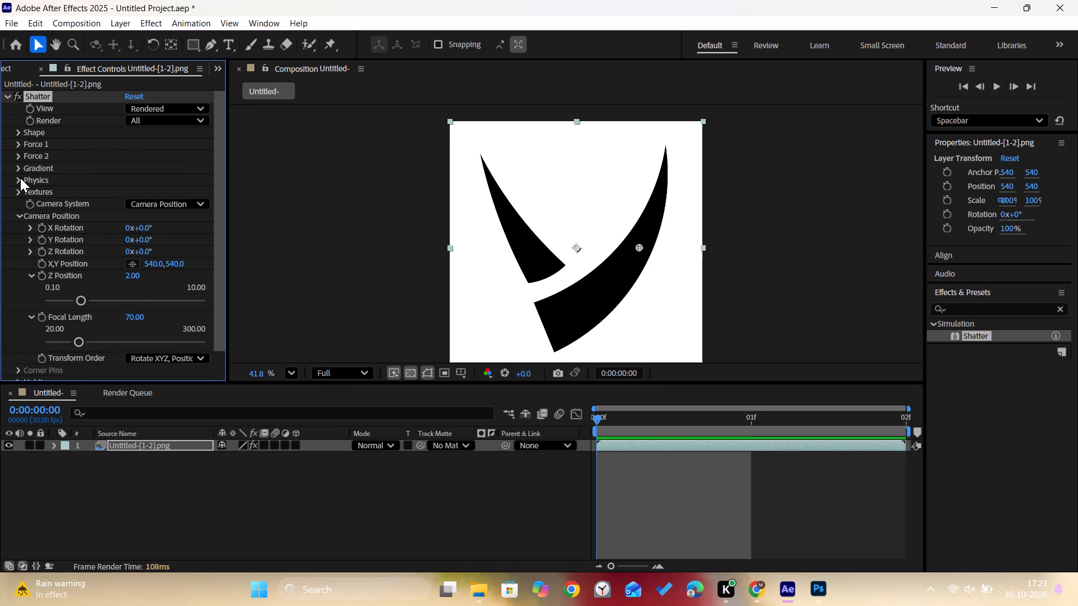
{"action": "left_click", "coordinate": [20, 178]}
{"action": "left_click", "coordinate": [20, 178]}
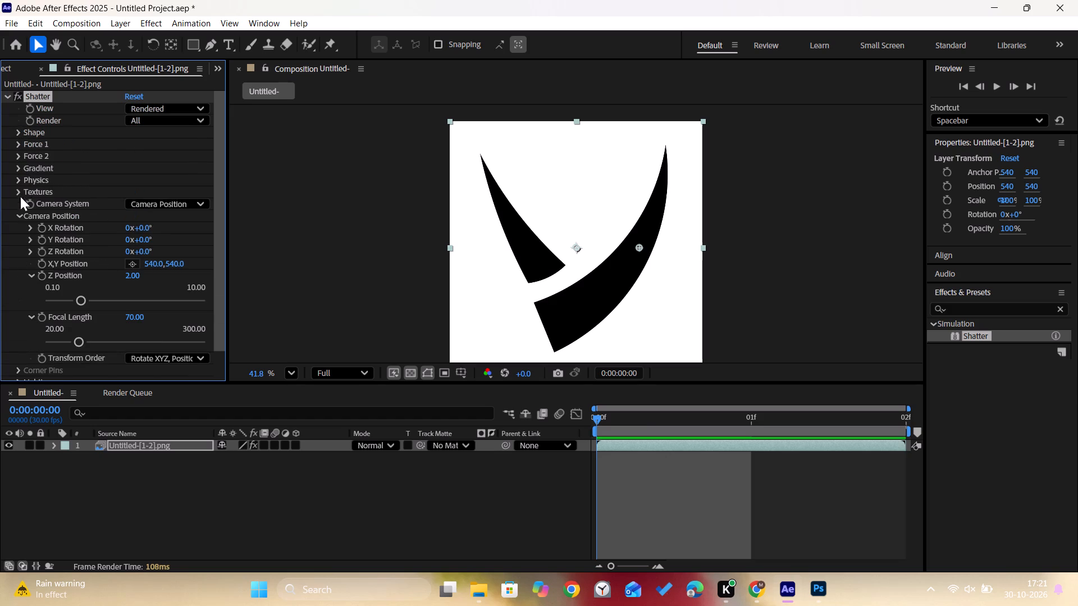
{"action": "left_click", "coordinate": [16, 190]}
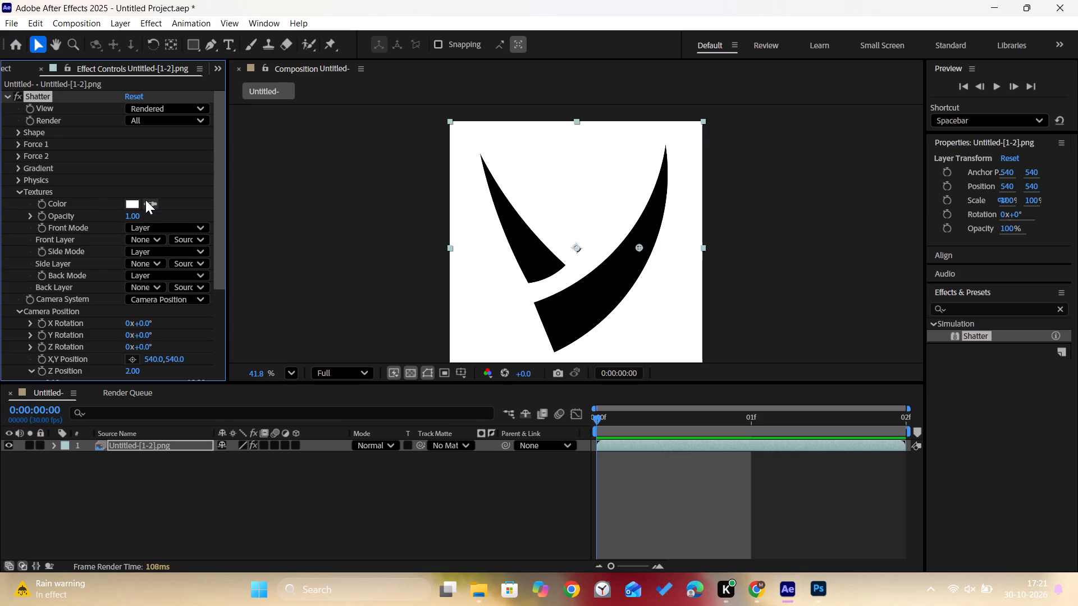
{"action": "left_click", "coordinate": [144, 206]}
{"action": "left_click", "coordinate": [524, 239]}
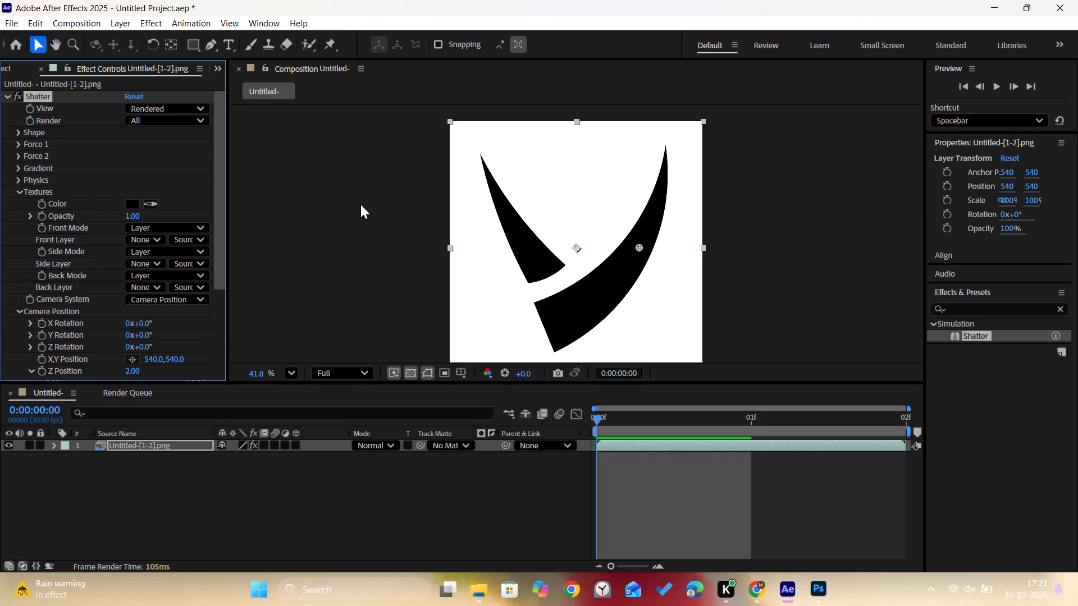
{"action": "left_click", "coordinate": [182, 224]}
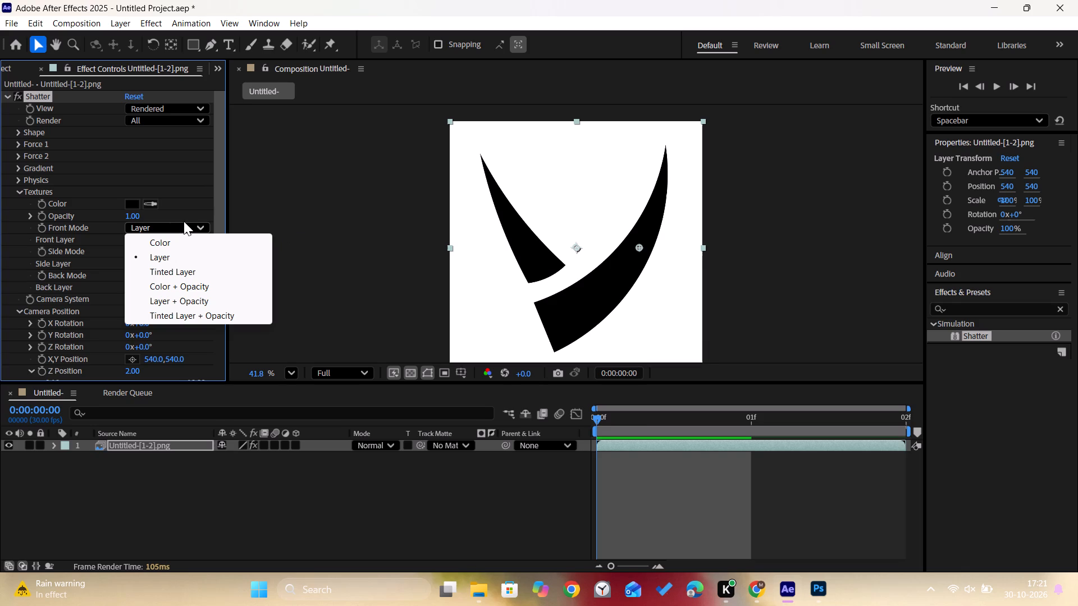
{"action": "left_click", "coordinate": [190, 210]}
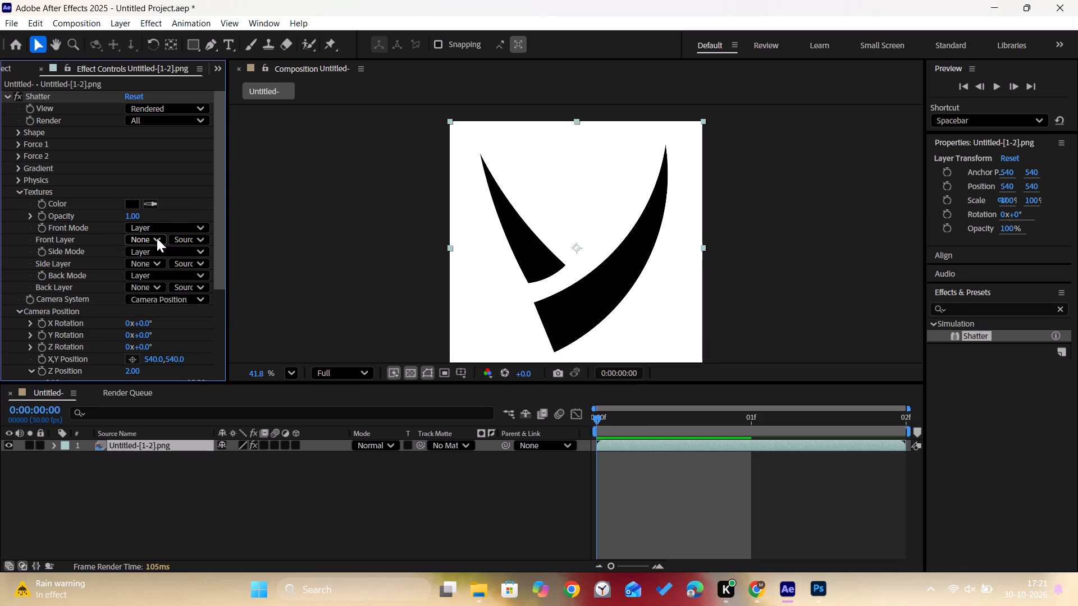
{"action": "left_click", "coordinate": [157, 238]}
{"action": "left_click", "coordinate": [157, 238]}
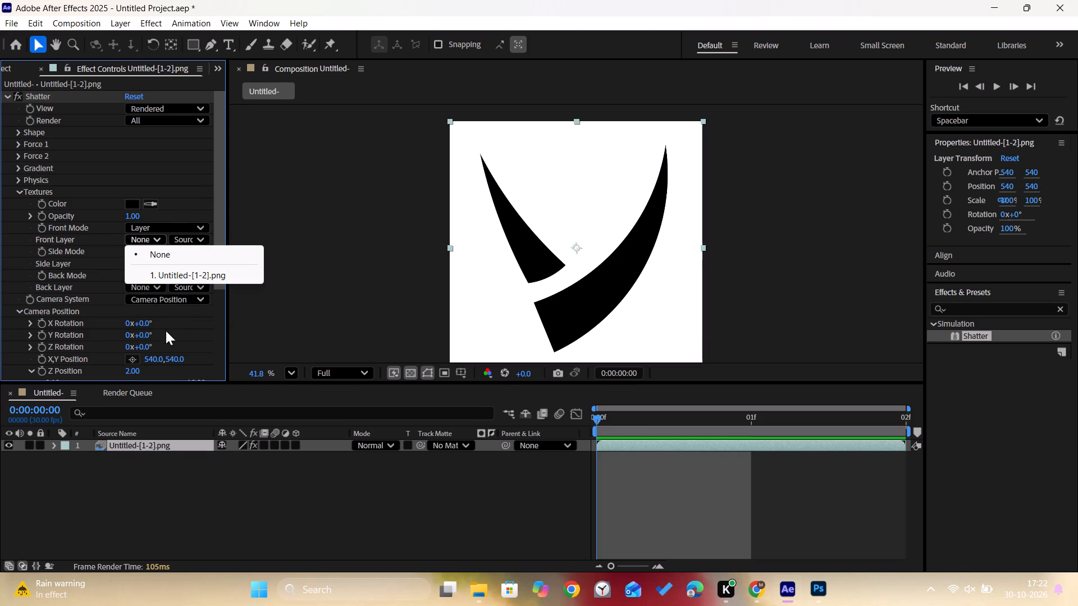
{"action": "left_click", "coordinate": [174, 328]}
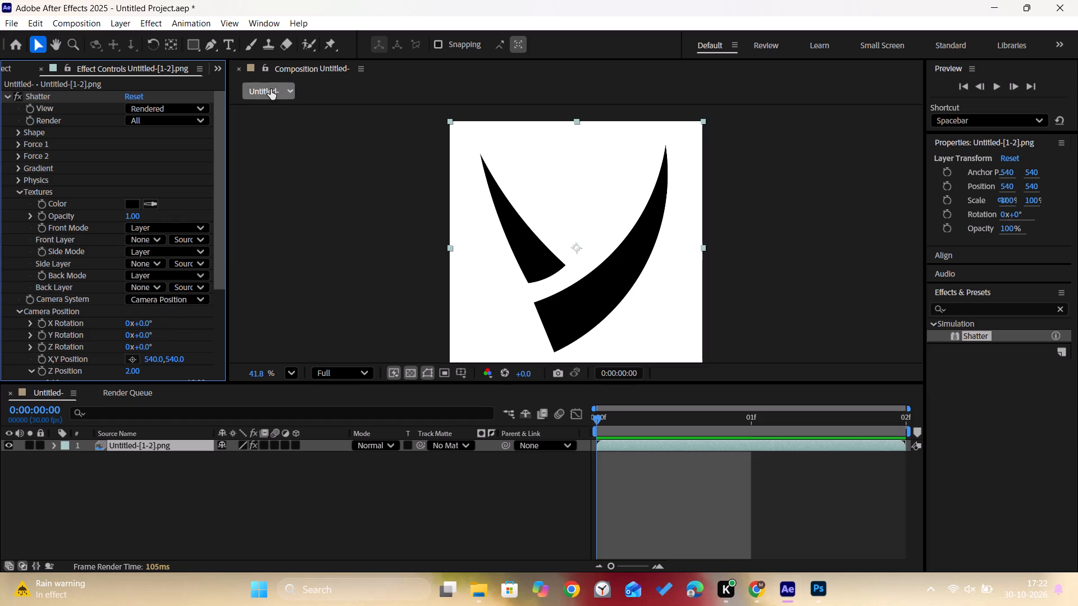
Look through Shatter's Textures, Camera Position, Lighting and Material settings on the logo layer.
{"action": "middle_click_drag", "start_coordinate": [197, 195], "coordinate": [186, 244]}
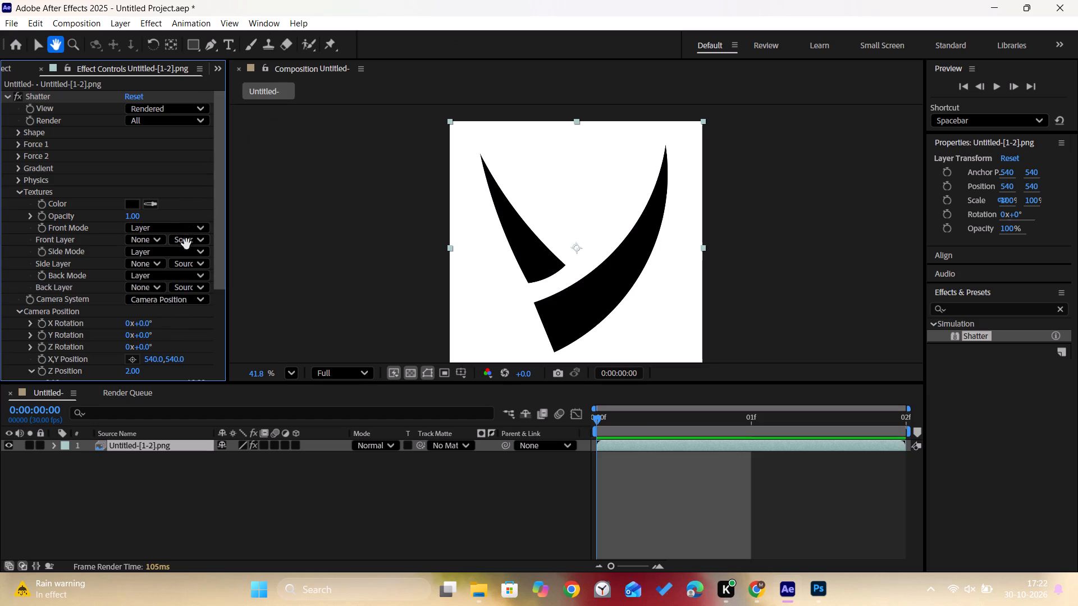
{"action": "middle_click_drag", "start_coordinate": [186, 244], "coordinate": [185, 245]}
{"action": "left_click_drag", "start_coordinate": [221, 221], "coordinate": [220, 240]}
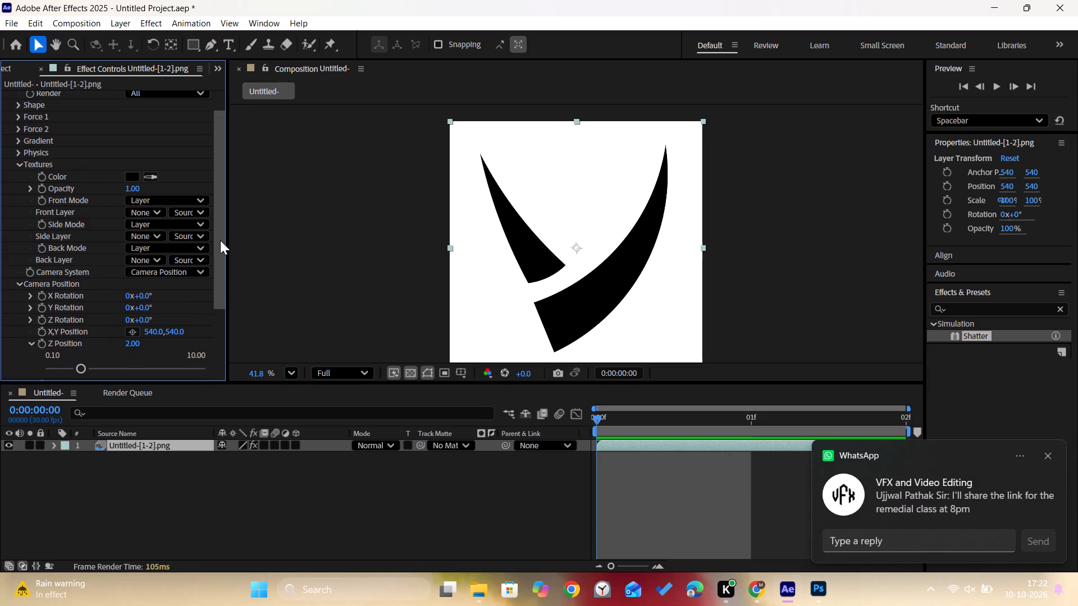
{"action": "left_click_drag", "start_coordinate": [220, 240], "coordinate": [220, 250]}
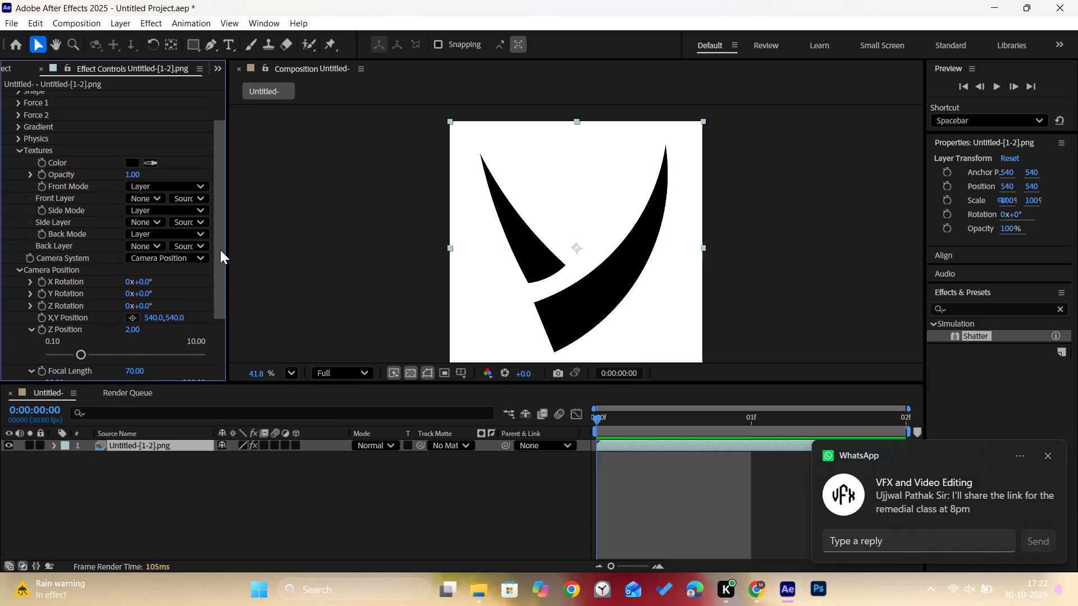
{"action": "left_click_drag", "start_coordinate": [220, 250], "coordinate": [222, 256]}
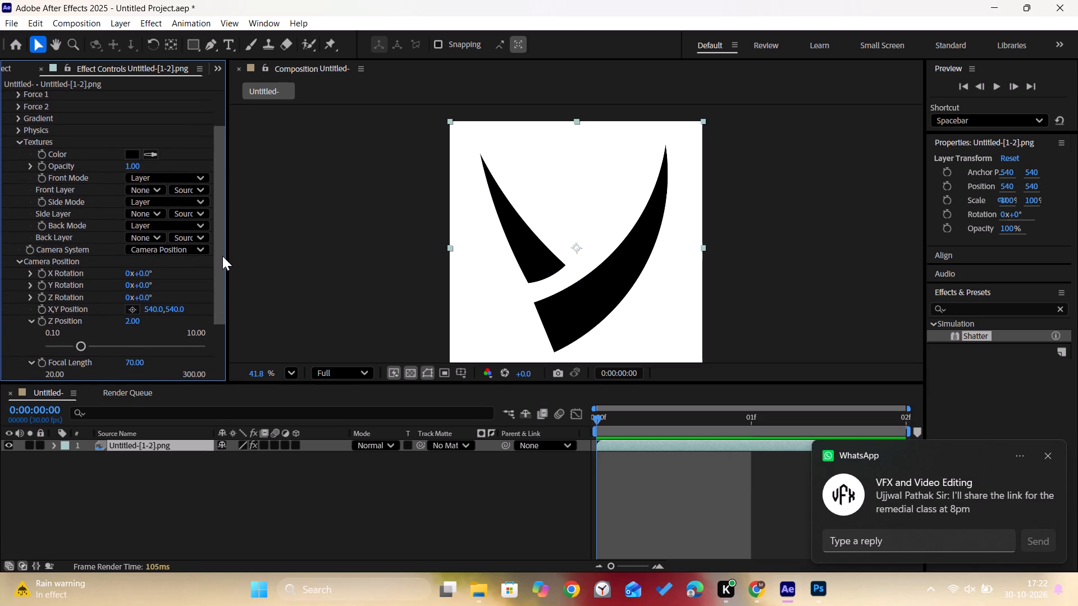
{"action": "left_click_drag", "start_coordinate": [222, 256], "coordinate": [217, 269]}
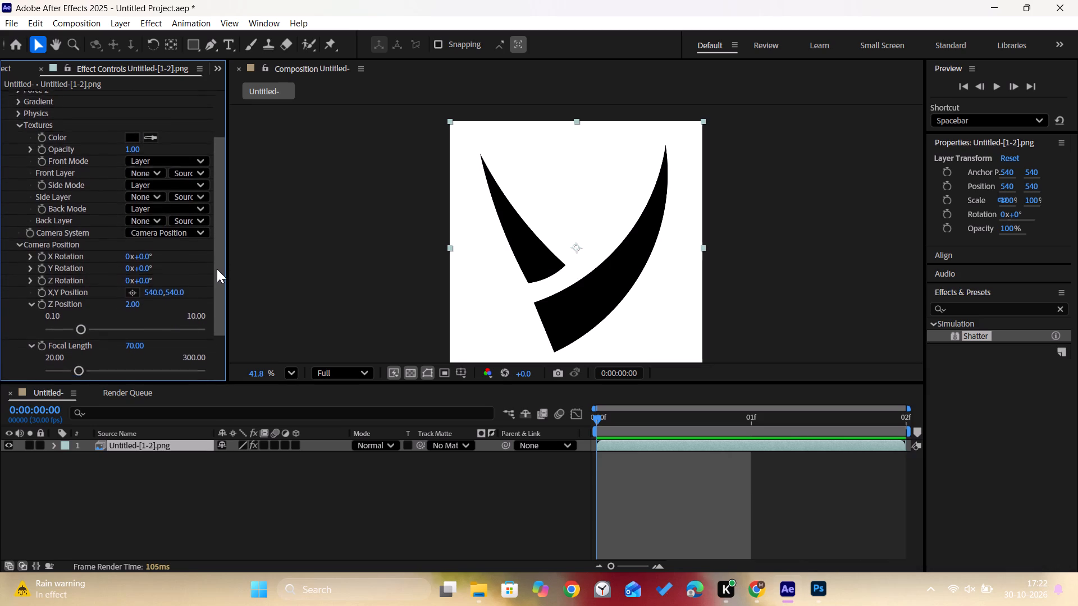
{"action": "left_click_drag", "start_coordinate": [217, 269], "coordinate": [196, 330]}
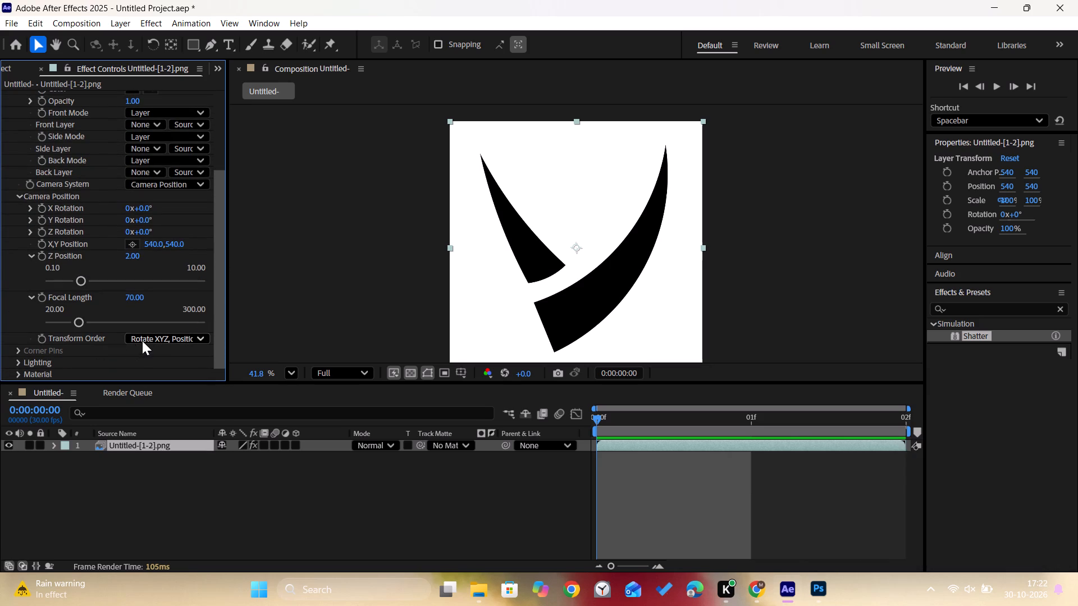
{"action": "left_click", "coordinate": [14, 374]}
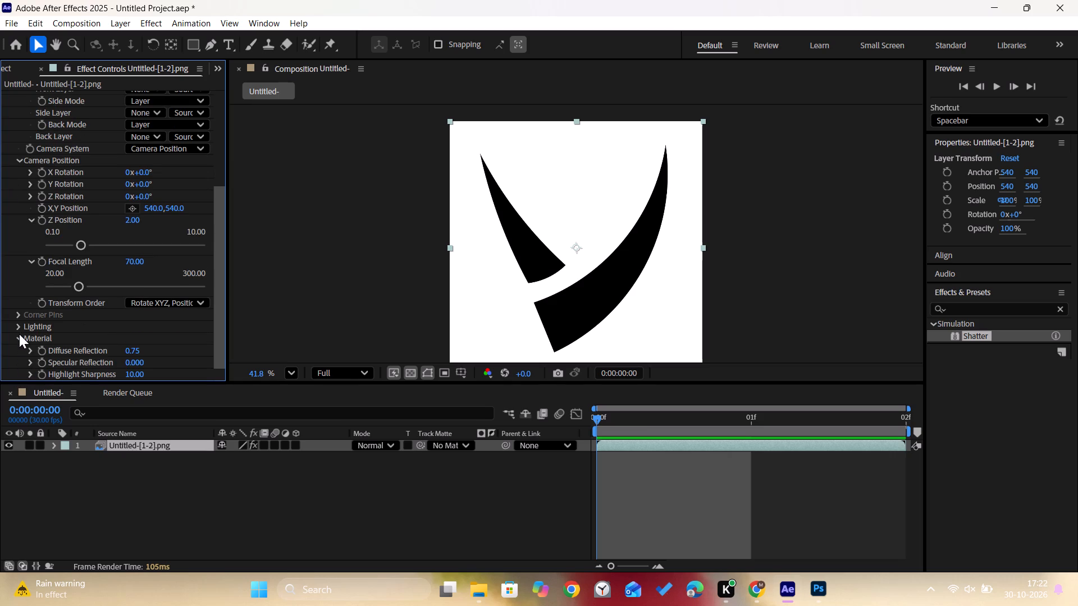
{"action": "left_click", "coordinate": [19, 334]}
{"action": "left_click", "coordinate": [22, 365]}
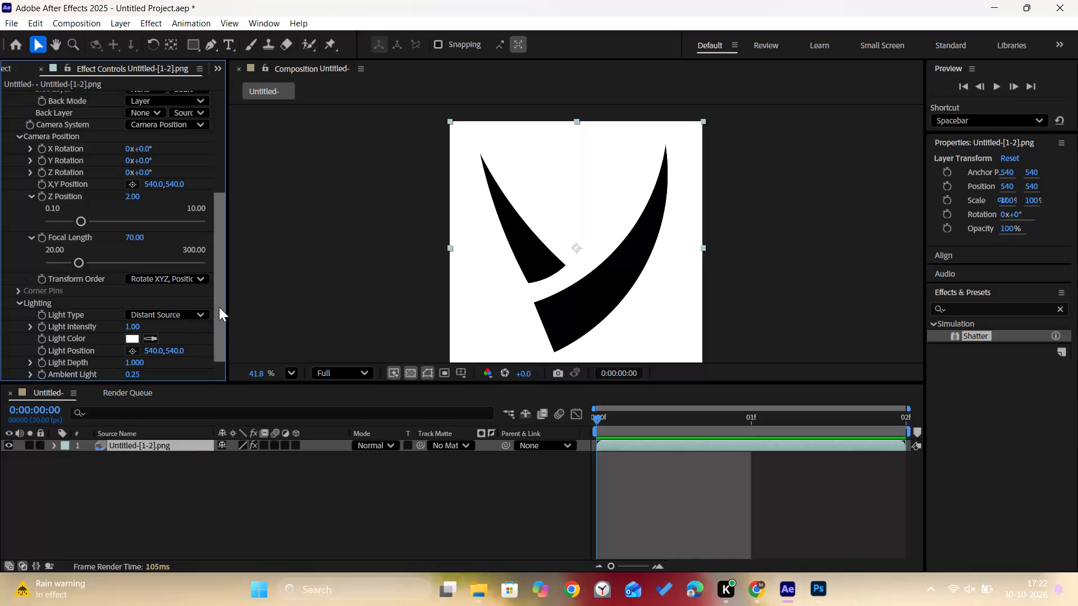
{"action": "left_click_drag", "start_coordinate": [219, 307], "coordinate": [212, 337]}
{"action": "double_click", "coordinate": [22, 292]}
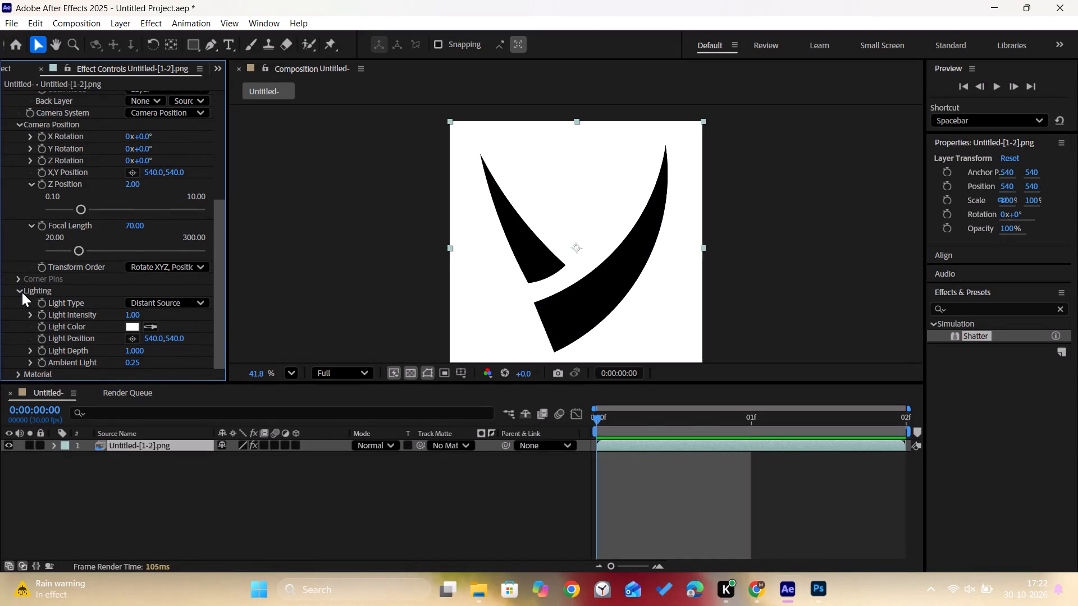
{"action": "left_click_drag", "start_coordinate": [222, 277], "coordinate": [222, 232]}
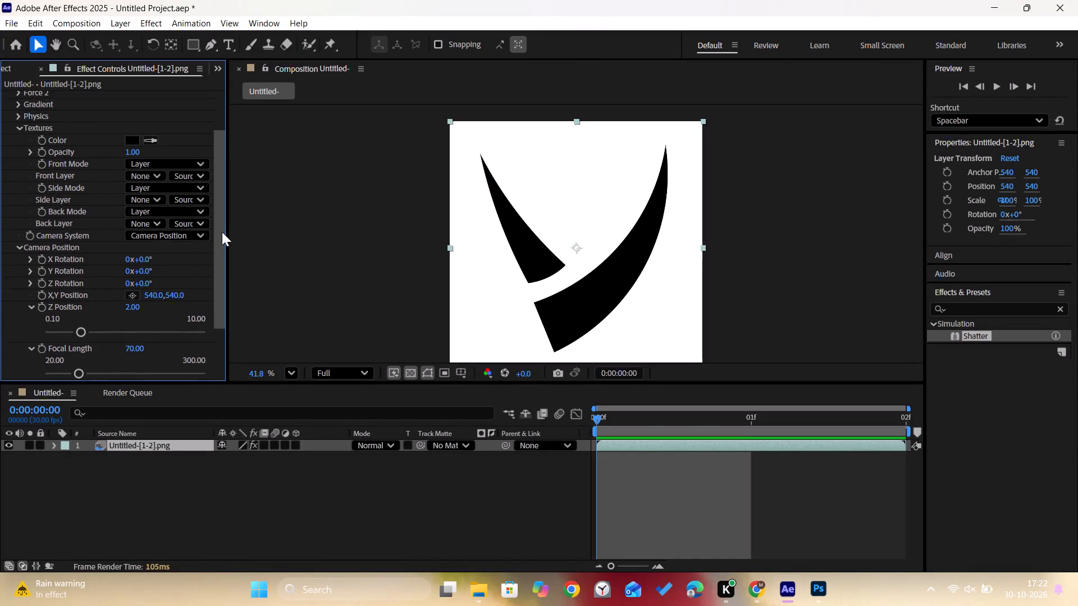
{"action": "left_click_drag", "start_coordinate": [222, 232], "coordinate": [210, 189]}
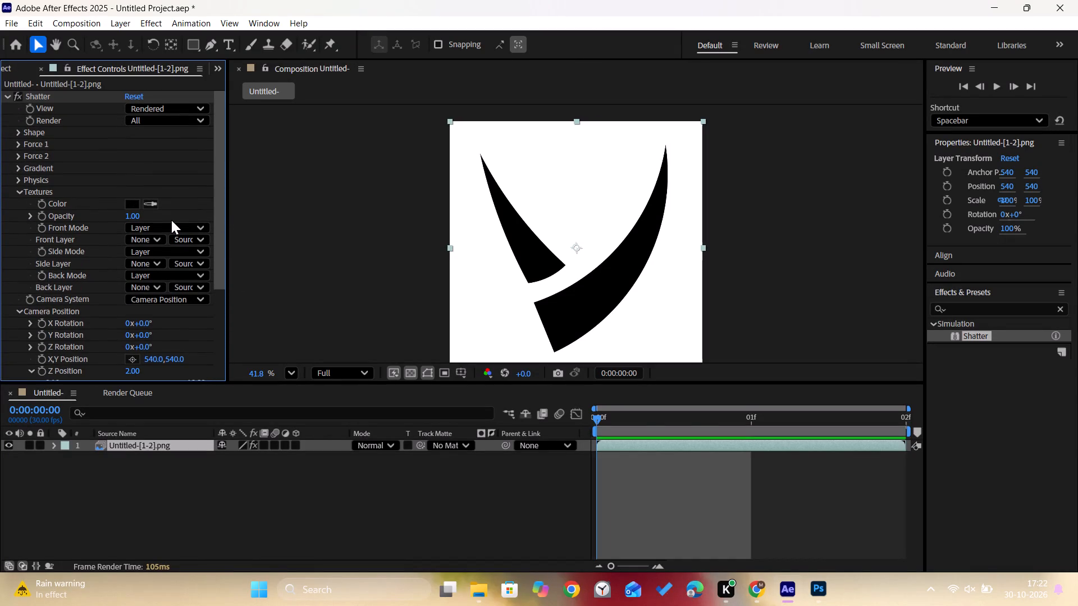
Open the choices for Shatter's View mode.
{"action": "left_click", "coordinate": [163, 108]}
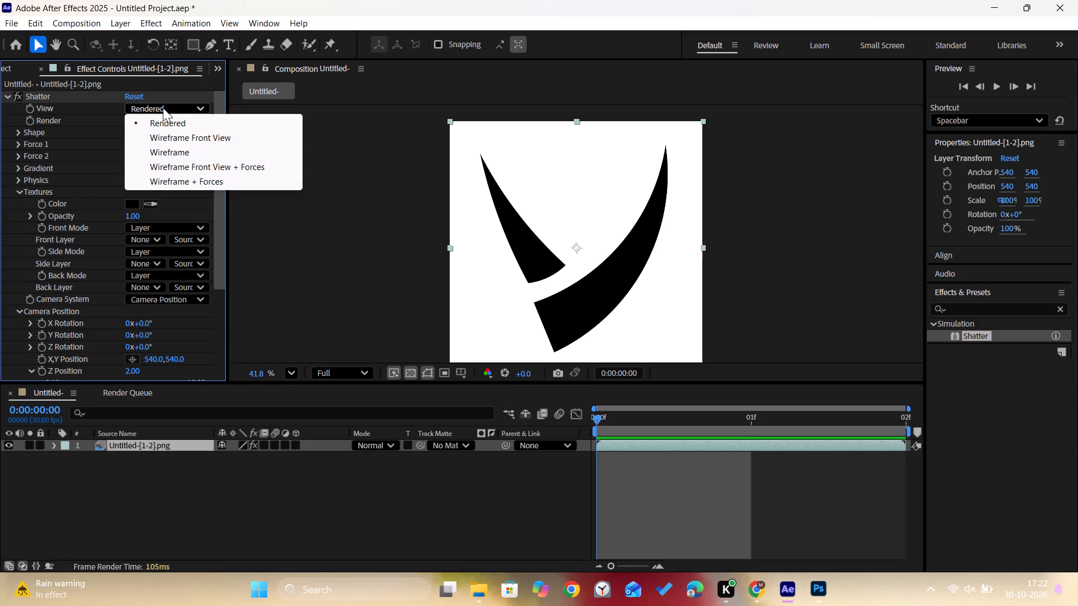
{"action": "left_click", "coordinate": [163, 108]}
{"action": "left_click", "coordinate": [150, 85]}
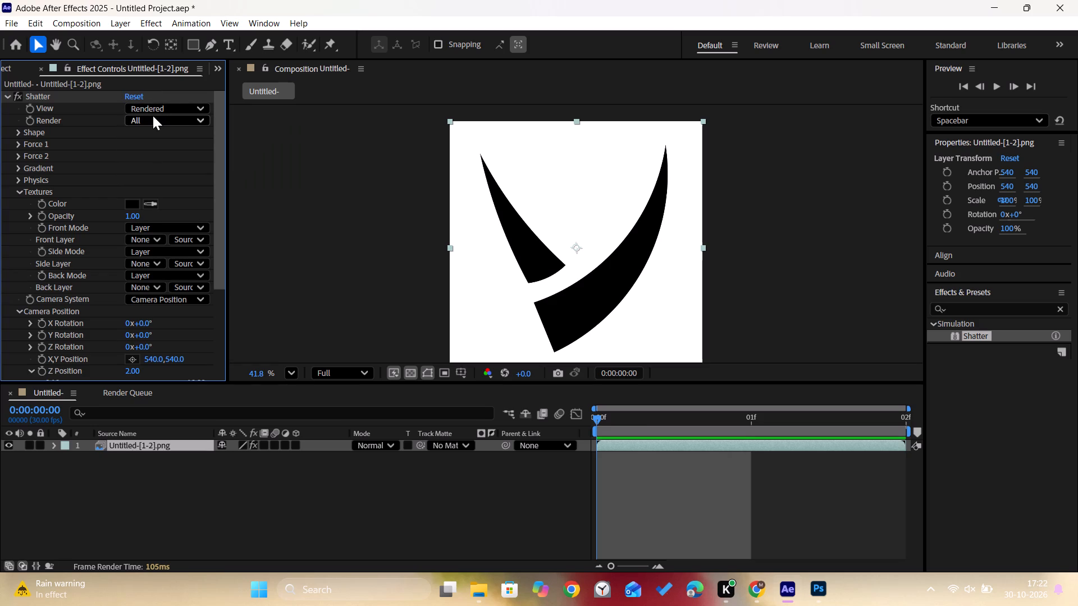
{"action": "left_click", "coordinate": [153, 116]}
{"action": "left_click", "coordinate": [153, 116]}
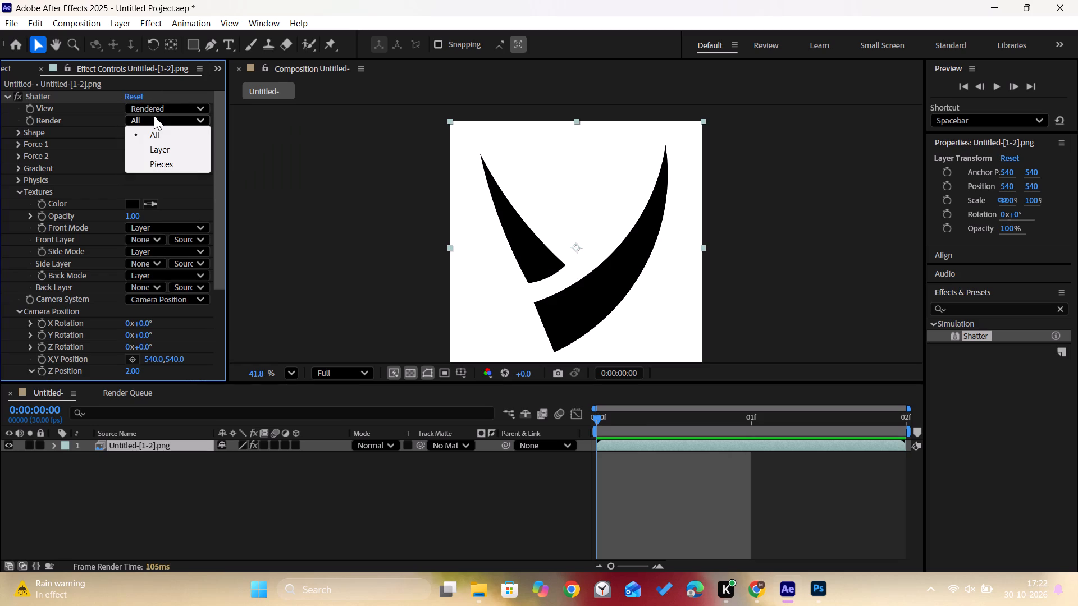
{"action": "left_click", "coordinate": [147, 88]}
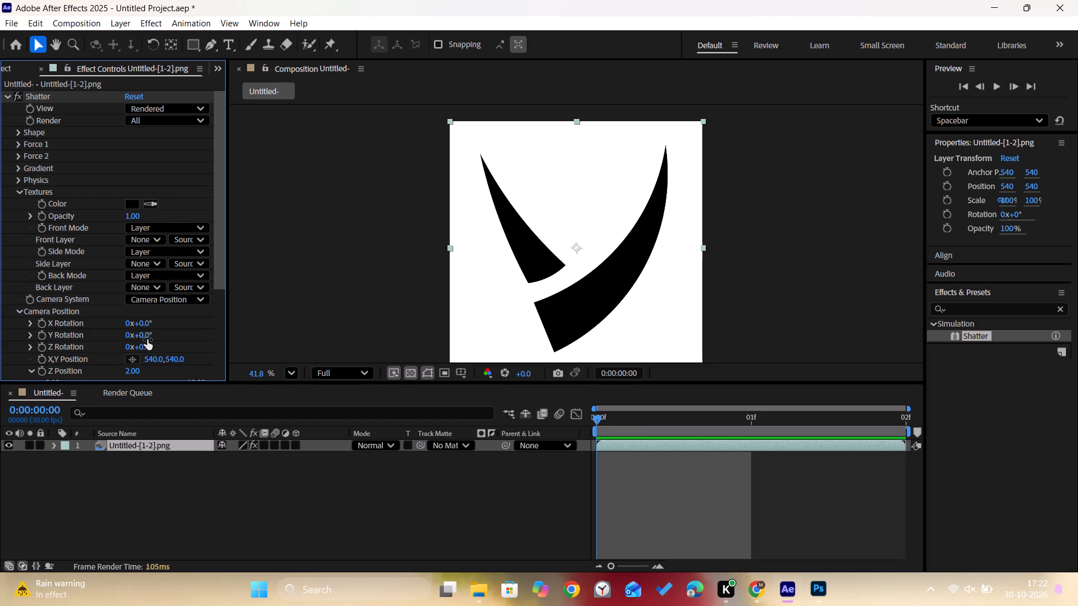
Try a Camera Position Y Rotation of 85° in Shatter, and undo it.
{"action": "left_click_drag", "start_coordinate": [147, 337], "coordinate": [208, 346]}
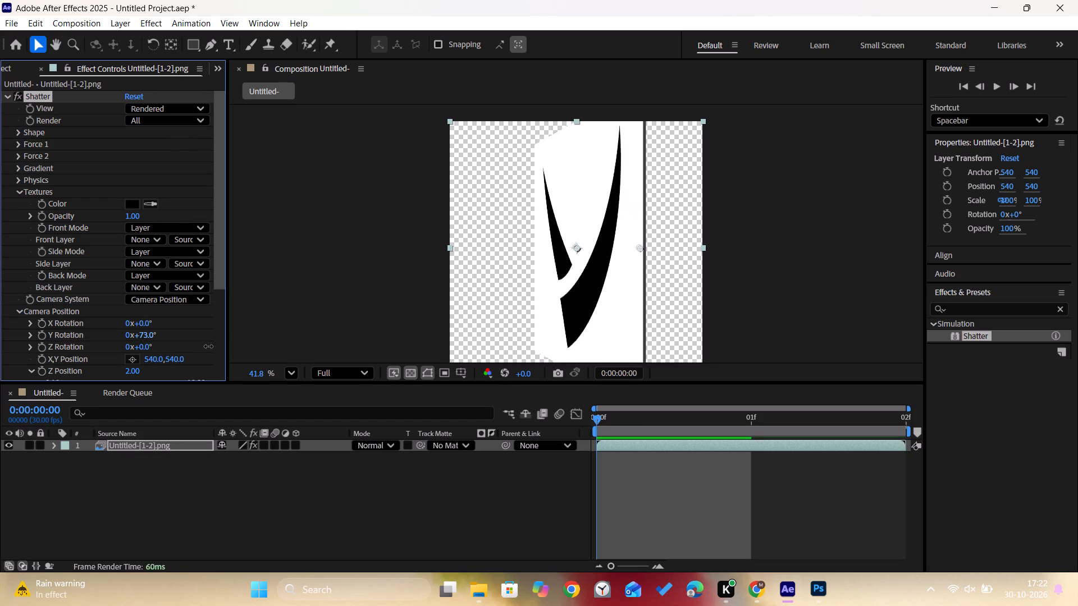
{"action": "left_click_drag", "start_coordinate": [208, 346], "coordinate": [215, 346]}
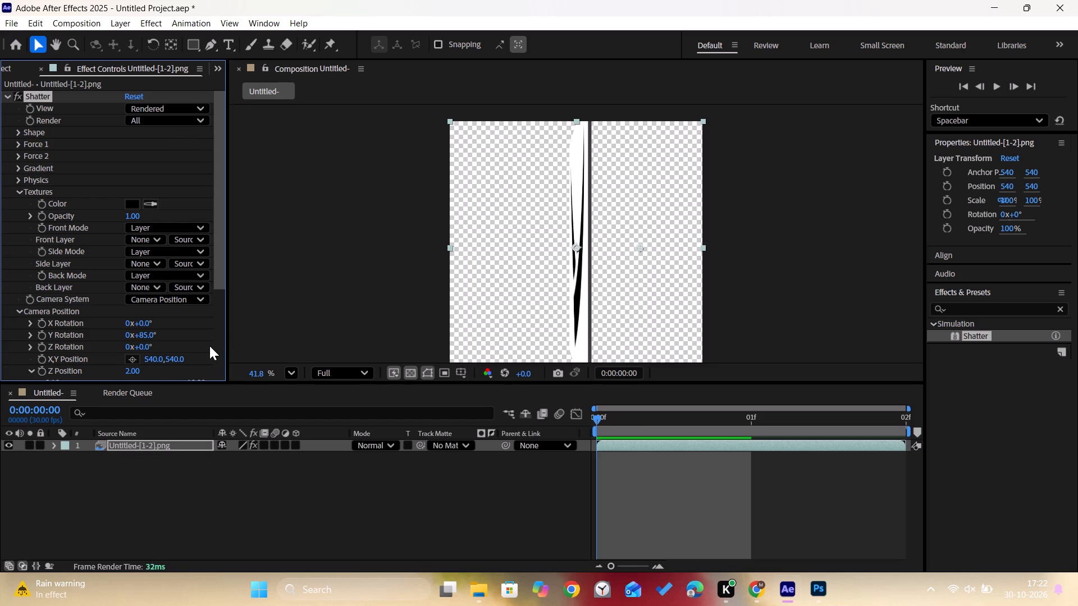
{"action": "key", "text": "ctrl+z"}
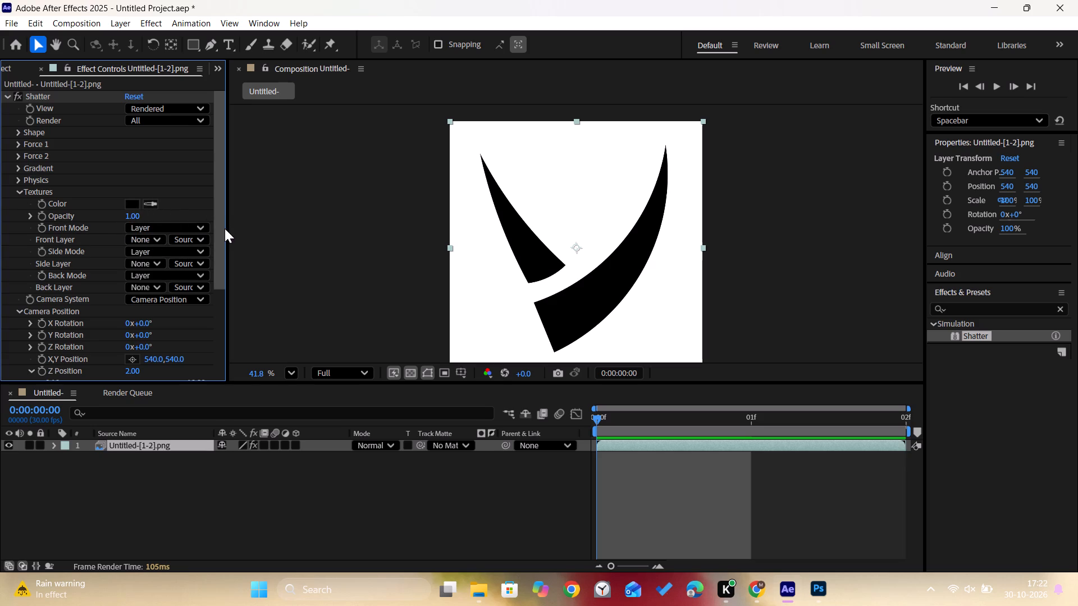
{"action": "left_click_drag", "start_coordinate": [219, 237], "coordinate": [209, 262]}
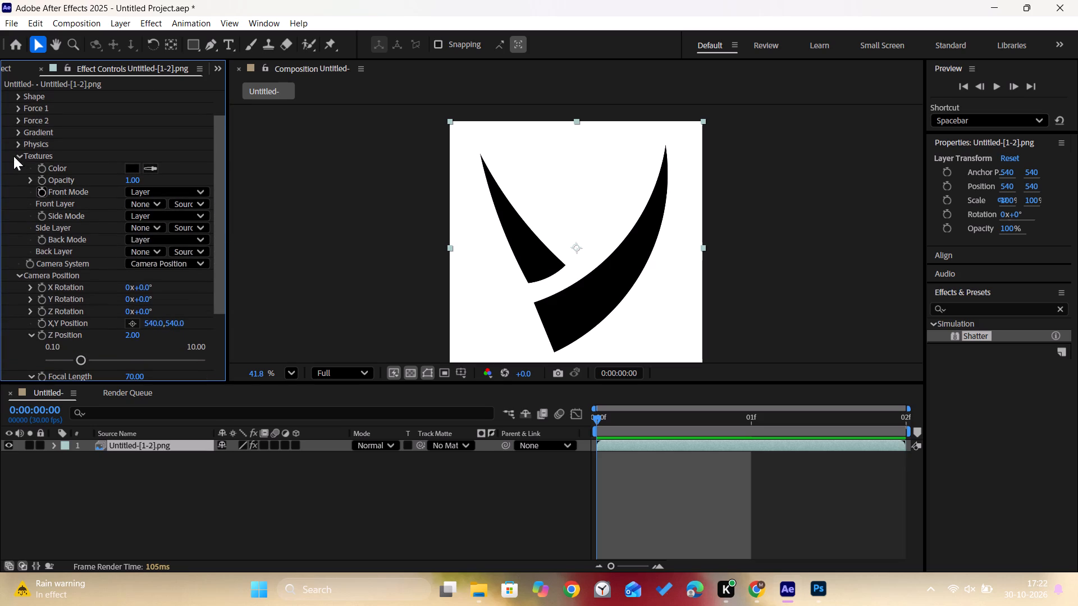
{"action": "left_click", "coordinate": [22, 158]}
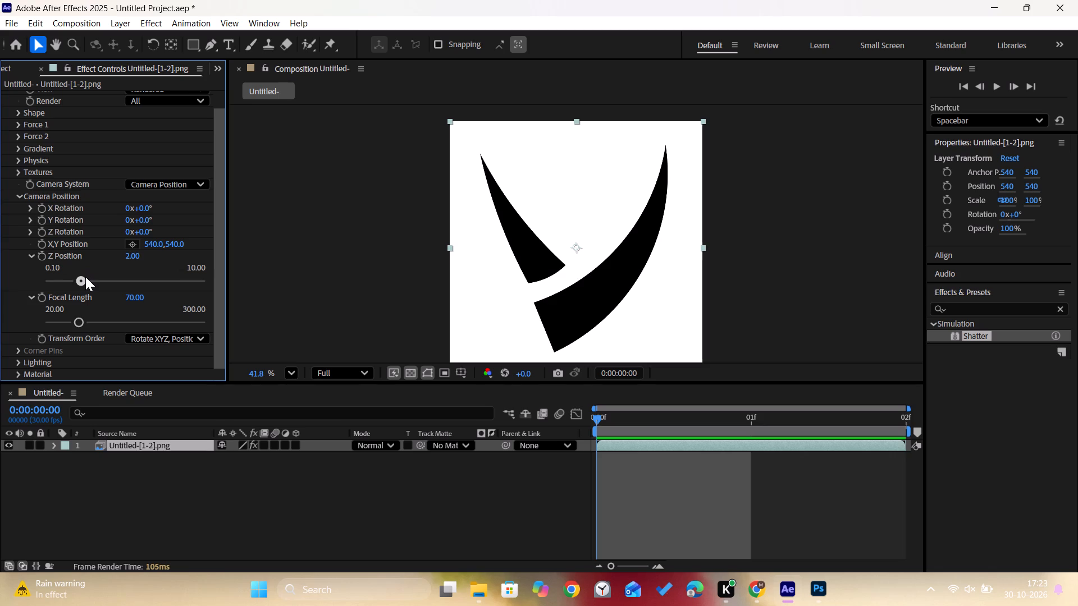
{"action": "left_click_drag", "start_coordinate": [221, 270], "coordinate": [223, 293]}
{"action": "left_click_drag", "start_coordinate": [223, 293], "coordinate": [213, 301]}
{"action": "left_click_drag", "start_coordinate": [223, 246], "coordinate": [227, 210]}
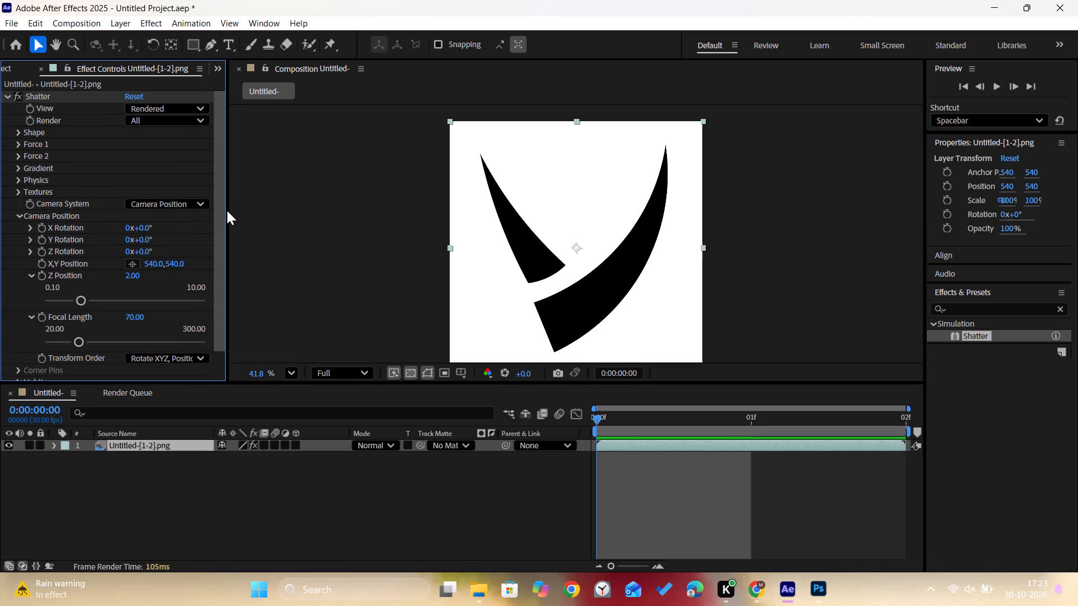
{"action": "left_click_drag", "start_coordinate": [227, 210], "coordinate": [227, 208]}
Switch to Chrome, open YouTube in a new tab and search for "2d logo in 3d after effect".
{"action": "left_click", "coordinate": [761, 594]}
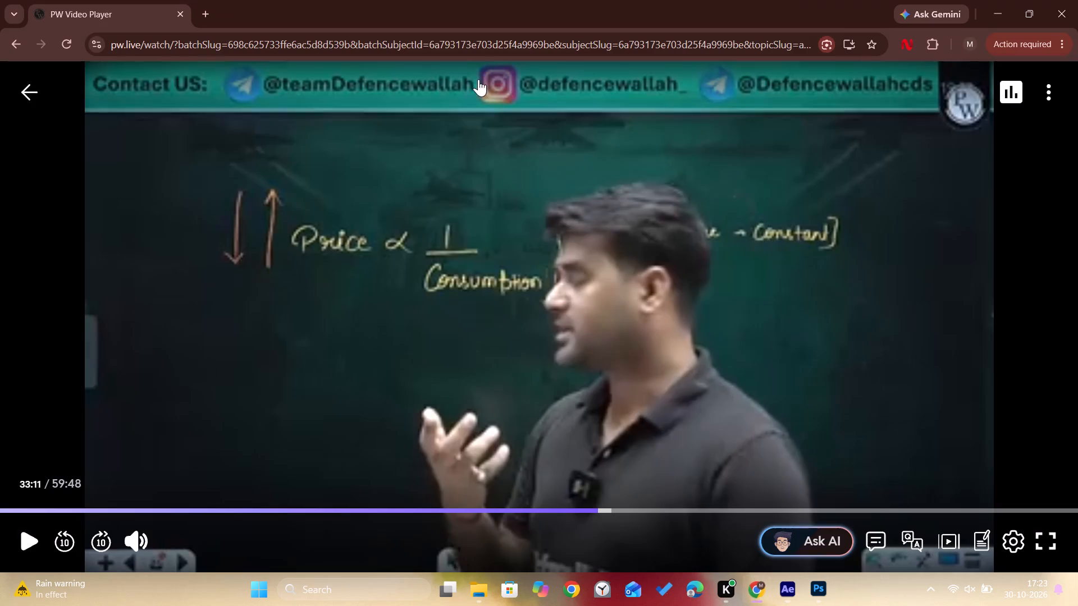
{"action": "left_click", "coordinate": [211, 19]}
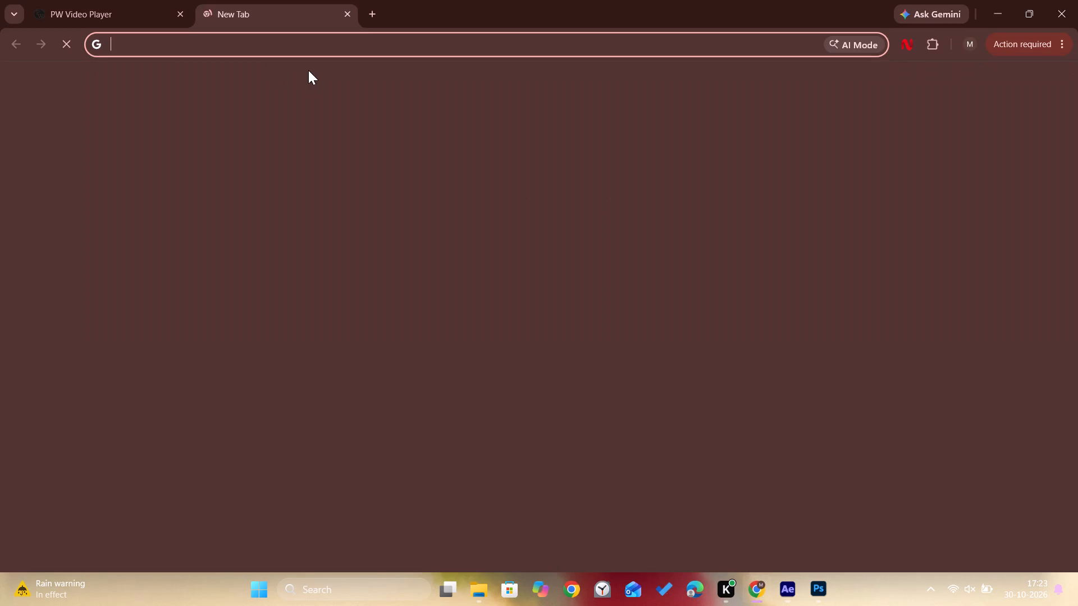
{"action": "left_click", "coordinate": [327, 50]}
{"action": "key", "text": "y"}
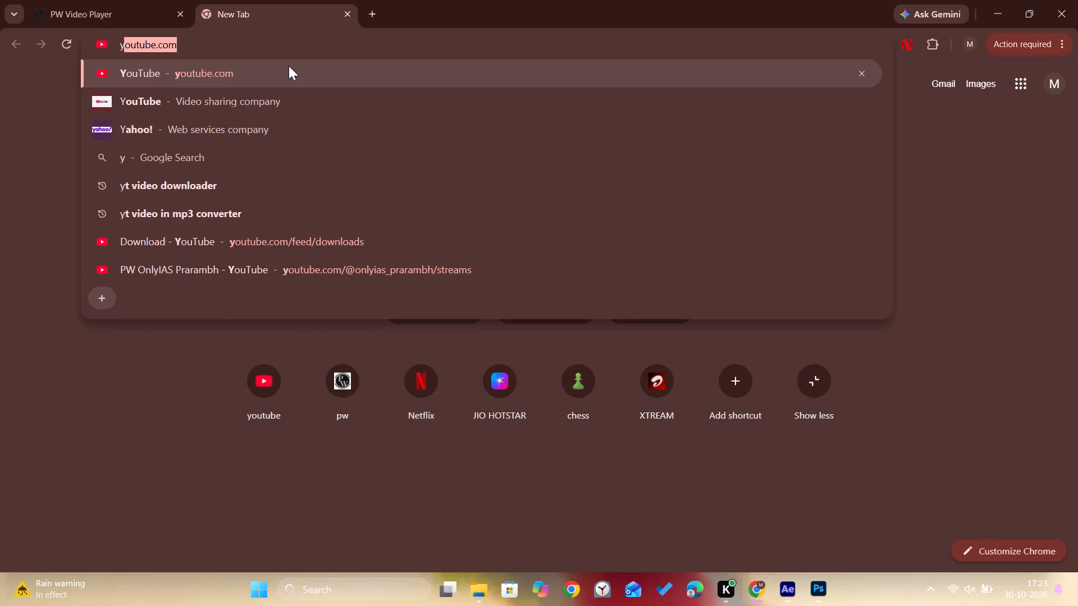
{"action": "left_click", "coordinate": [296, 377]}
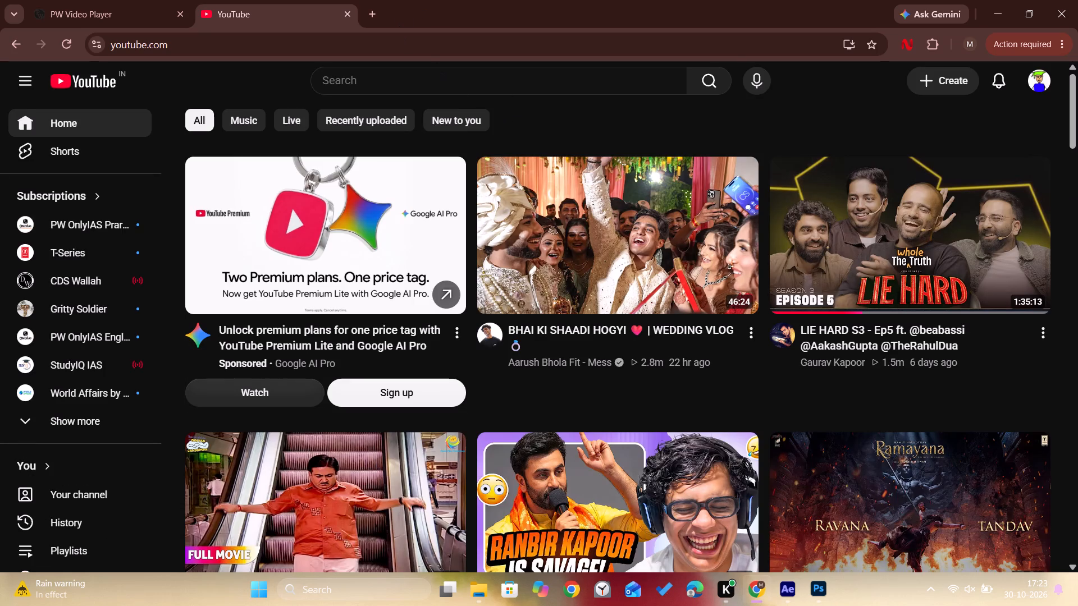
{"action": "left_click", "coordinate": [442, 75]}
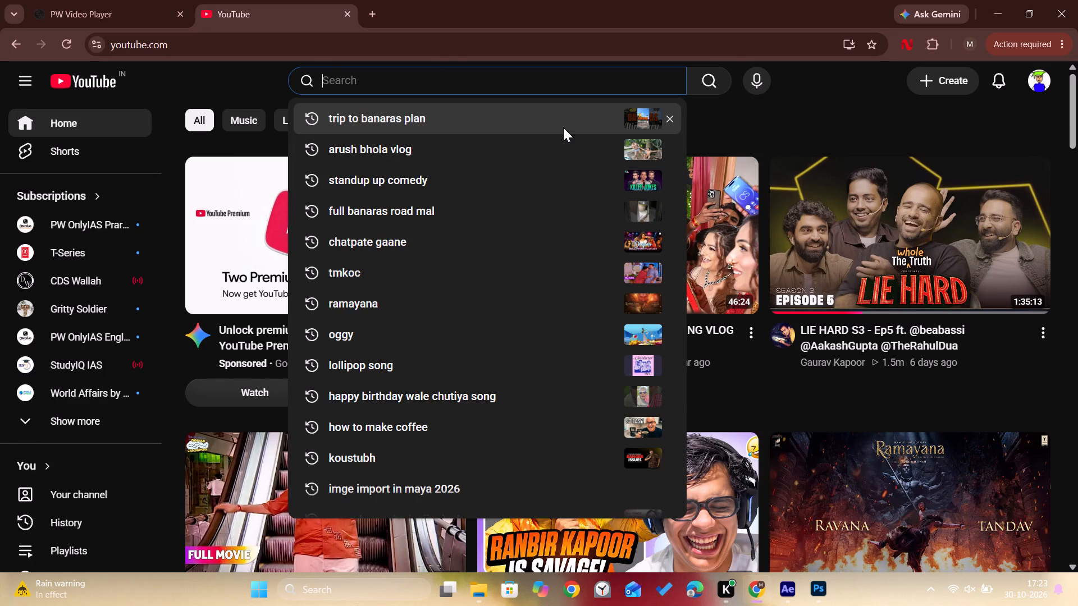
{"action": "type", "text": "2d logo"}
{"action": "key", "text": "space"}
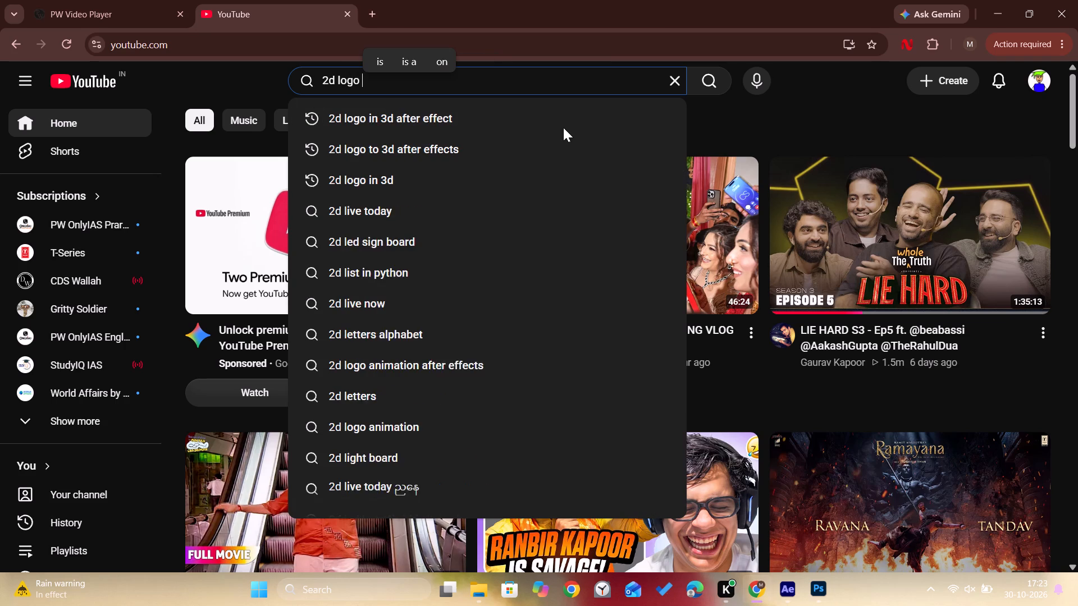
{"action": "left_click_drag", "start_coordinate": [522, 132], "coordinate": [497, 118]}
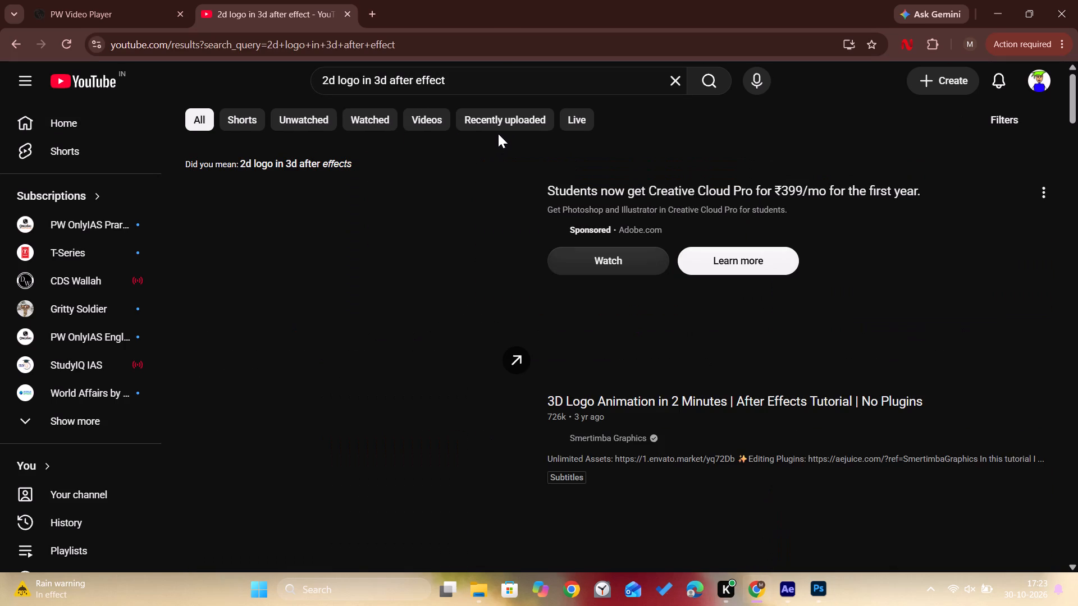
Open the video "3D Logo Animation in 2 Minutes | After Effects Tutorial | No Plugins" and watch it, skipping the ad and dismissing the Acrobat notification.
{"action": "scroll", "coordinate": [488, 401], "scroll_direction": "down", "scroll_amount": 1}
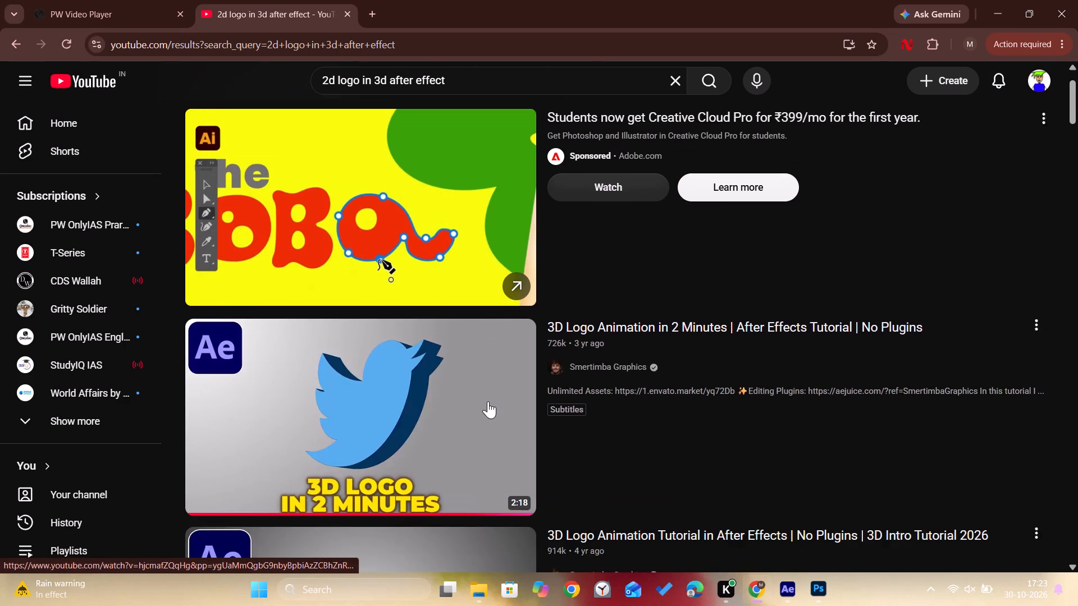
{"action": "scroll", "coordinate": [488, 401], "scroll_direction": "down", "scroll_amount": 1}
{"action": "left_click", "coordinate": [488, 401]}
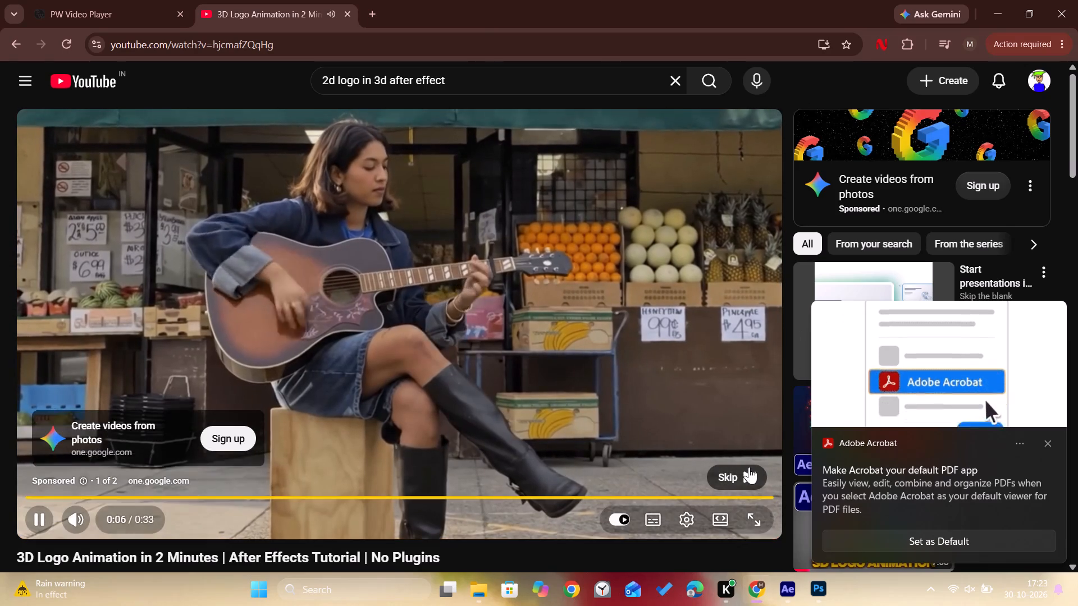
{"action": "left_click", "coordinate": [747, 469]}
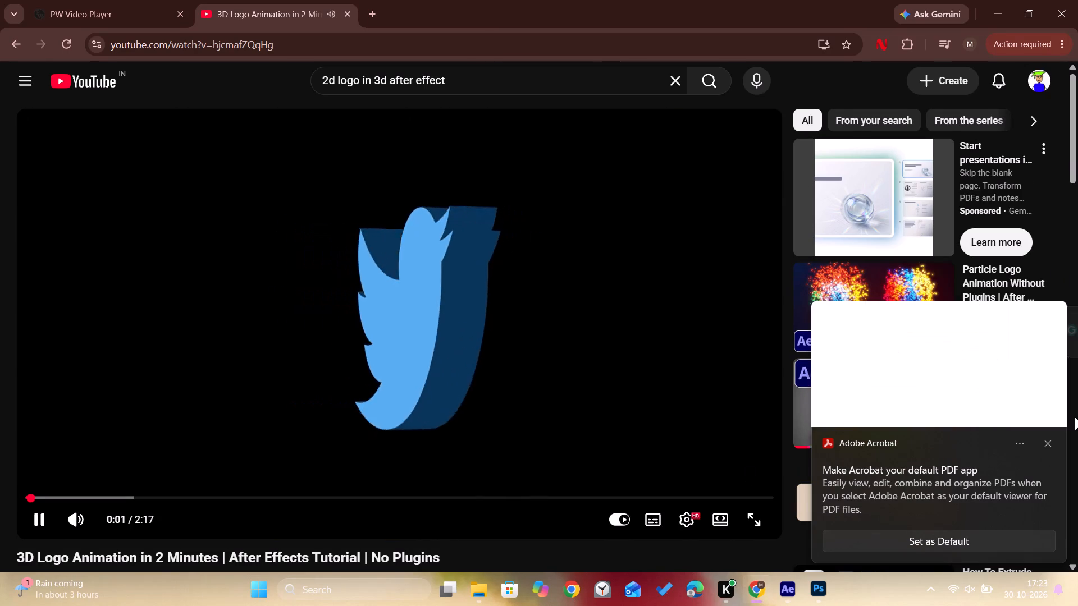
{"action": "left_click", "coordinate": [1048, 440]}
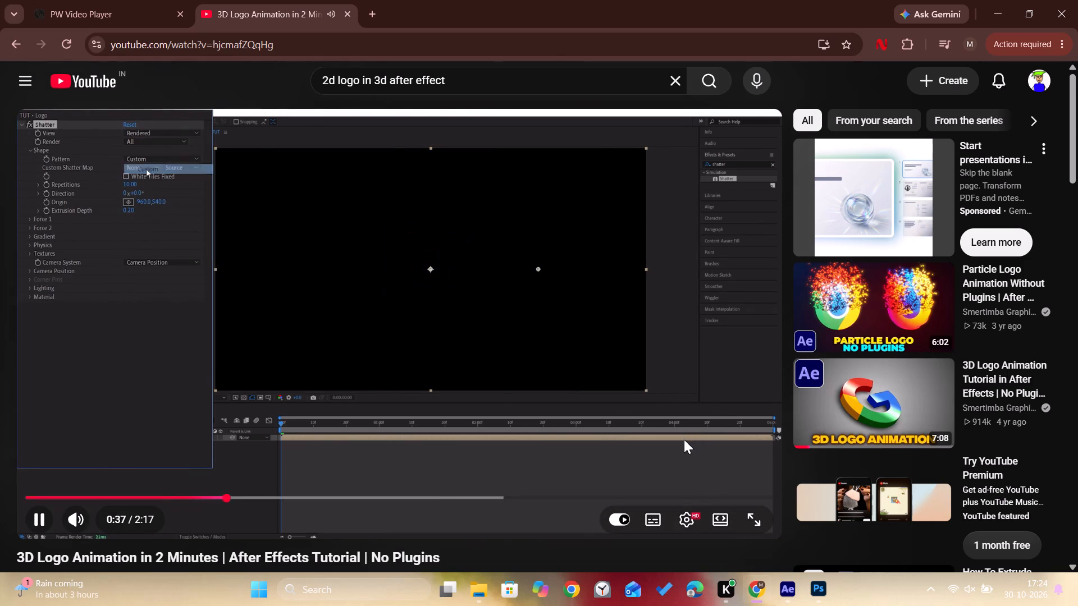
Study the Shape and Force 1 settings in the YouTube tutorial, checking them against Shatter's Shape settings in After Effects.
{"action": "left_click", "coordinate": [599, 369]}
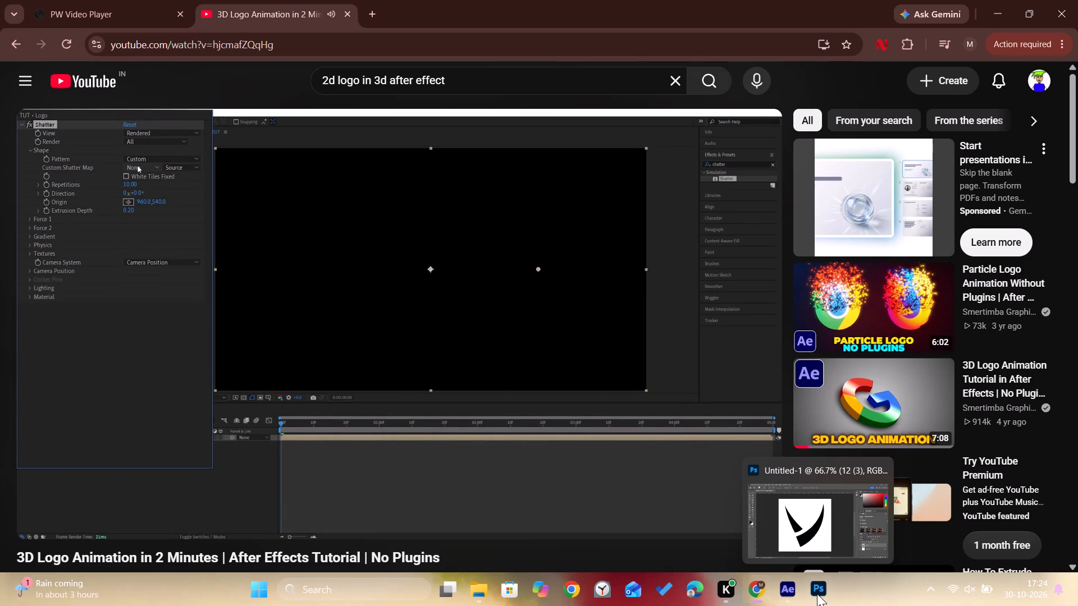
{"action": "left_click", "coordinate": [794, 595]}
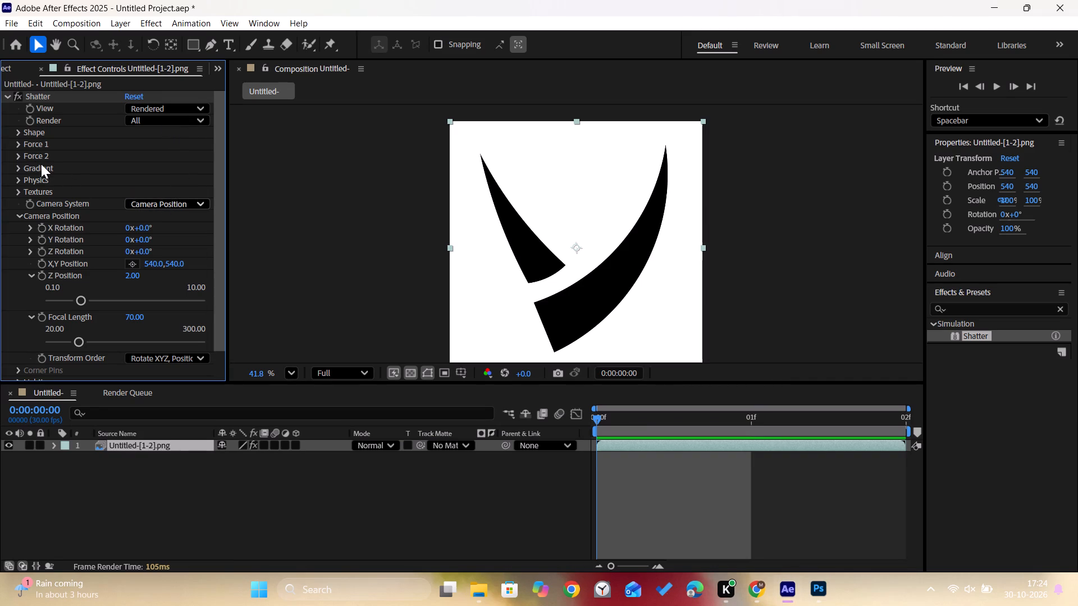
{"action": "left_click", "coordinate": [20, 137]}
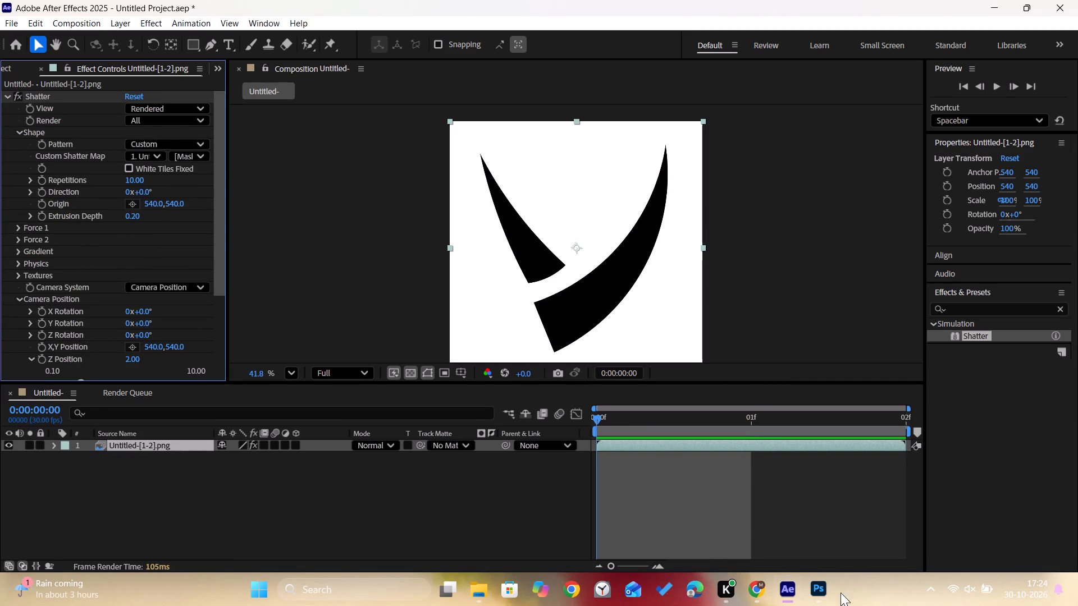
{"action": "left_click", "coordinate": [761, 590]}
{"action": "left_click", "coordinate": [346, 276]}
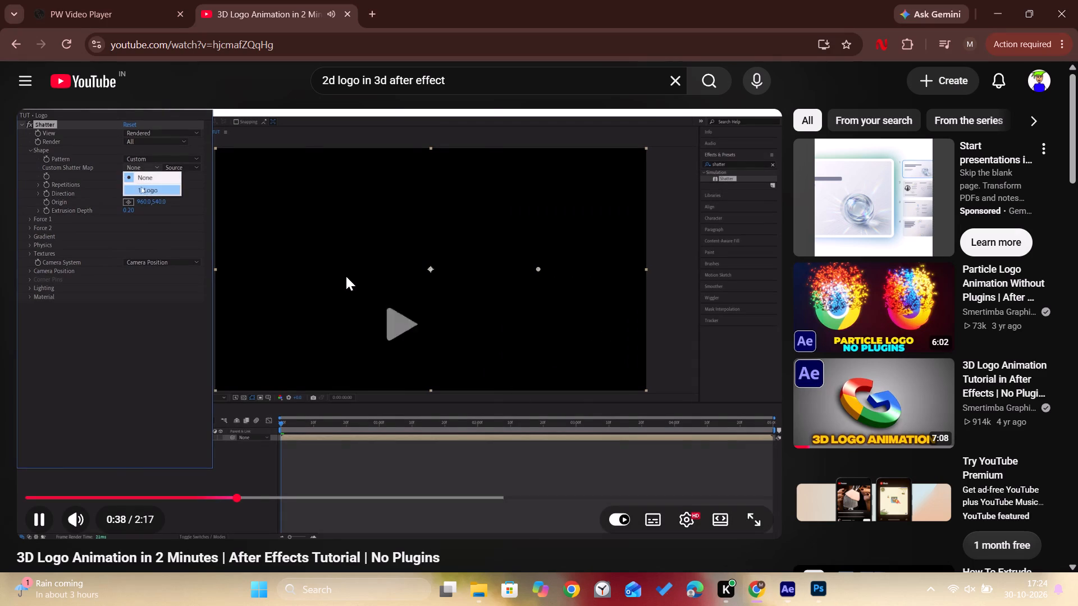
{"action": "left_click", "coordinate": [345, 276]}
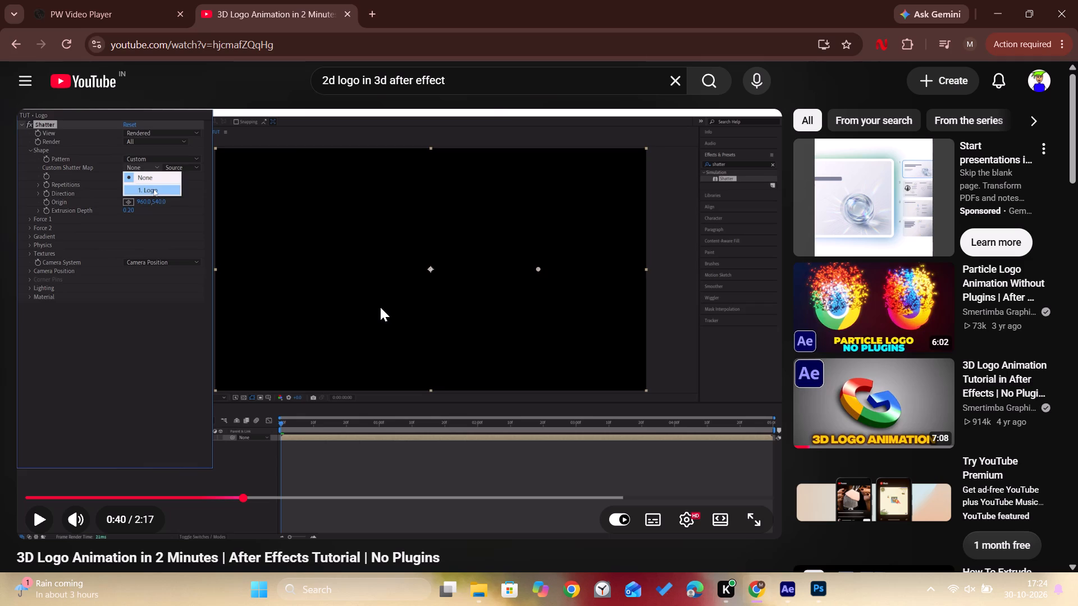
{"action": "left_click", "coordinate": [407, 337]}
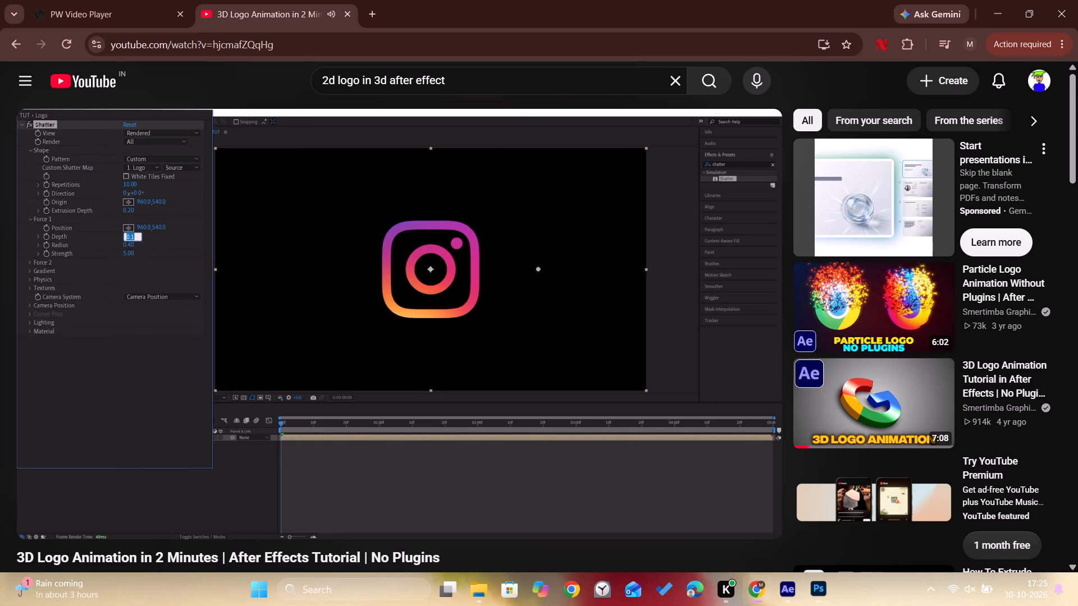
{"action": "left_click", "coordinate": [407, 337]}
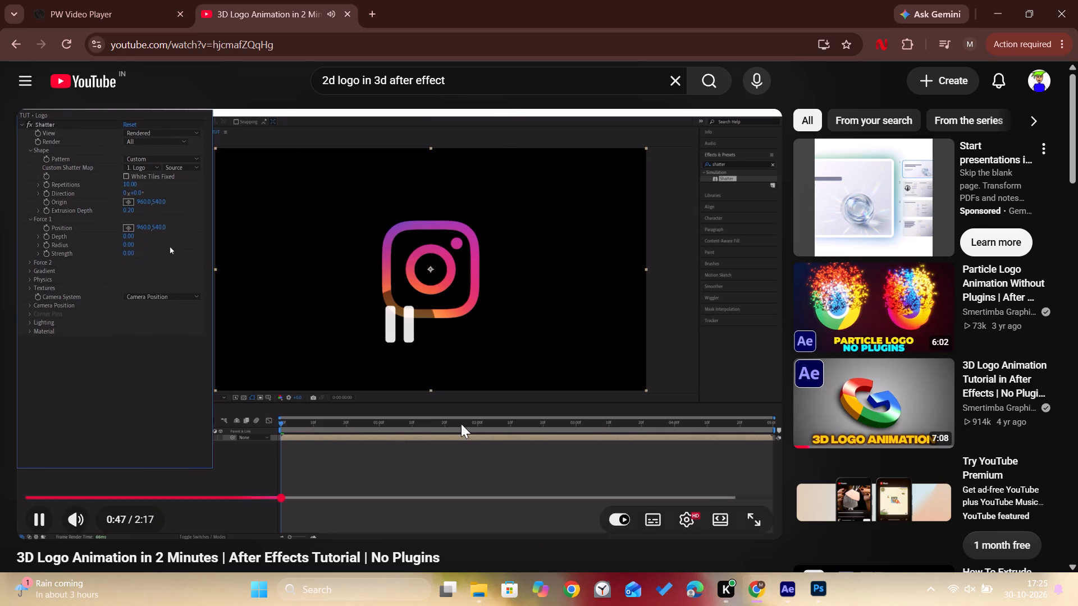
Switch to After Effects and set the layer input of Shatter's Custom Shatter Map to Source.
{"action": "left_click", "coordinate": [782, 592]}
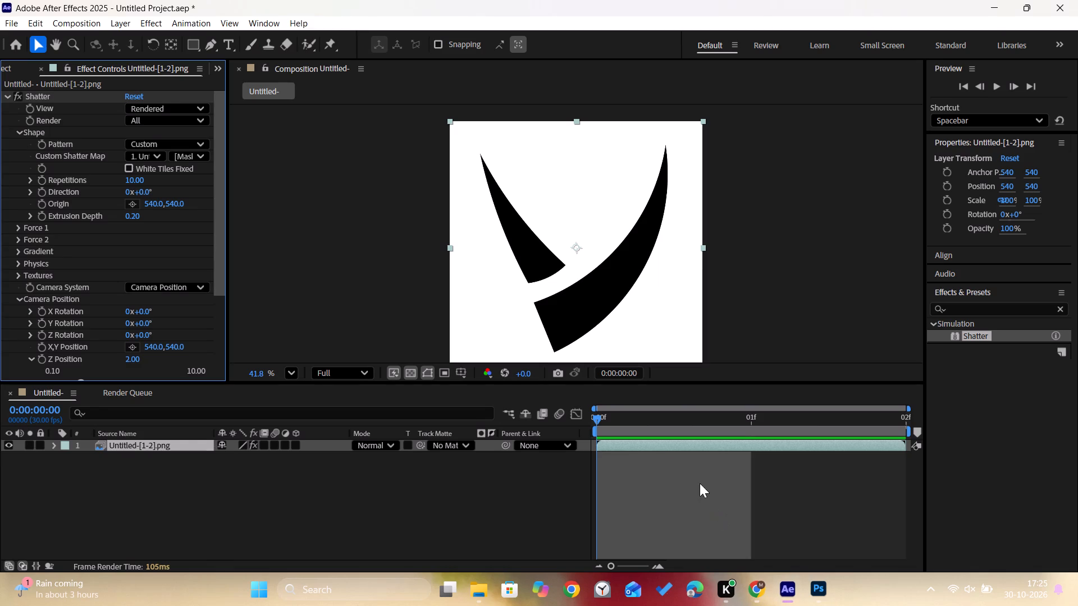
{"action": "left_click", "coordinate": [193, 158]}
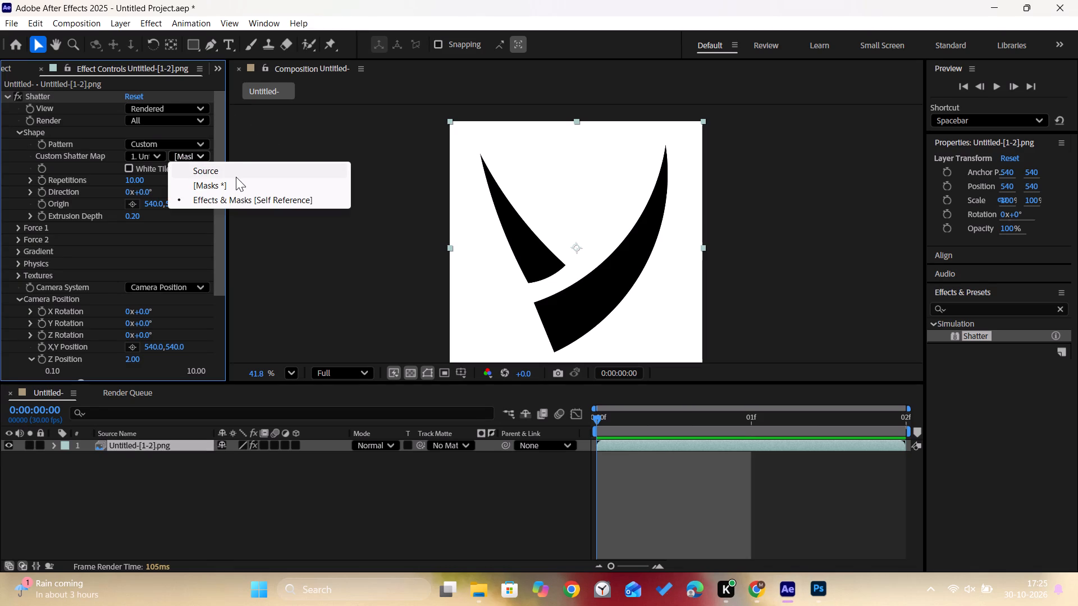
{"action": "left_click", "coordinate": [216, 172]}
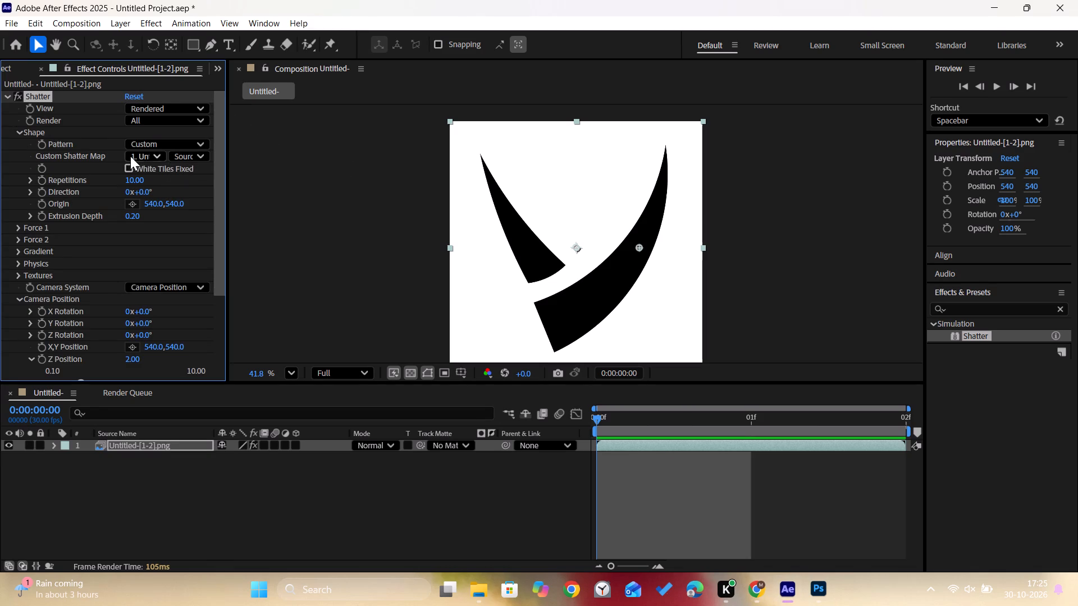
{"action": "left_click", "coordinate": [18, 131]}
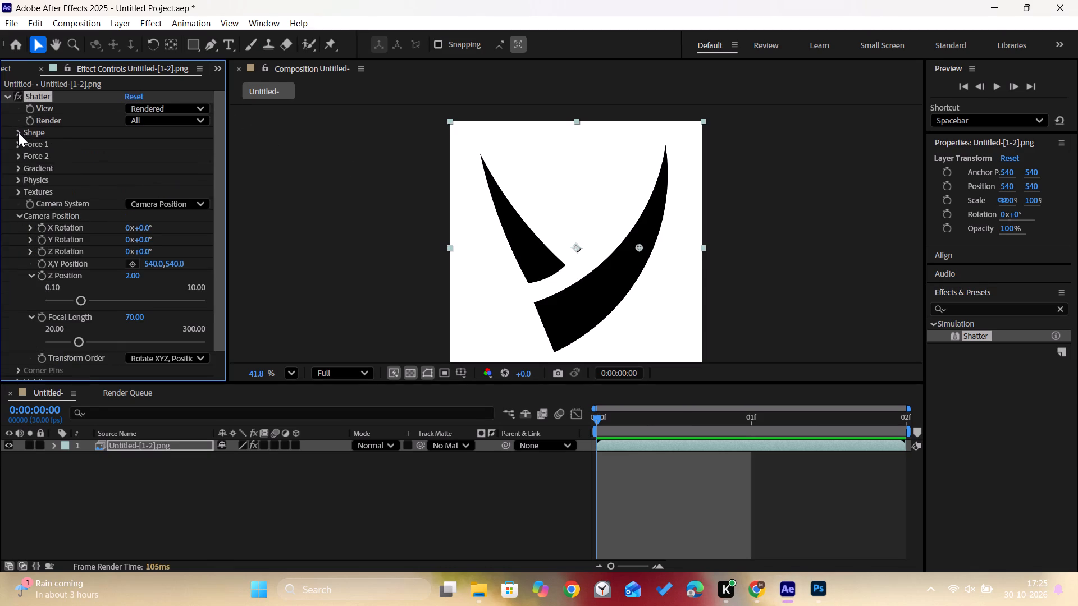
Expand Shatter's Force 1 settings.
{"action": "left_click", "coordinate": [15, 141]}
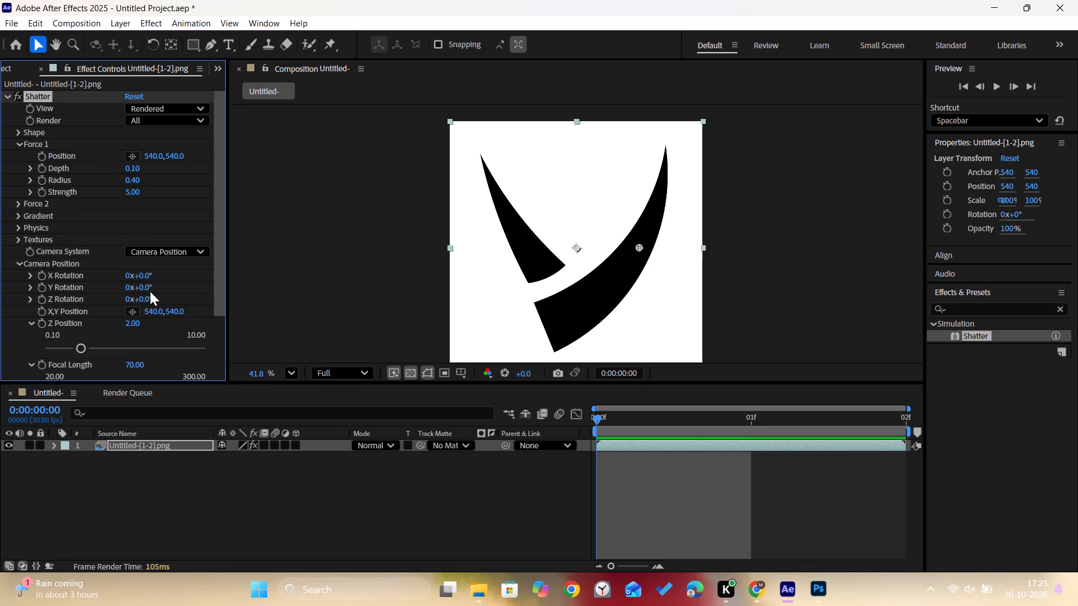
In After Effects, set Shatter's Camera Position X Rotation to 71° and try higher Force 1 Depth values.
{"action": "left_click_drag", "start_coordinate": [136, 276], "coordinate": [195, 286]}
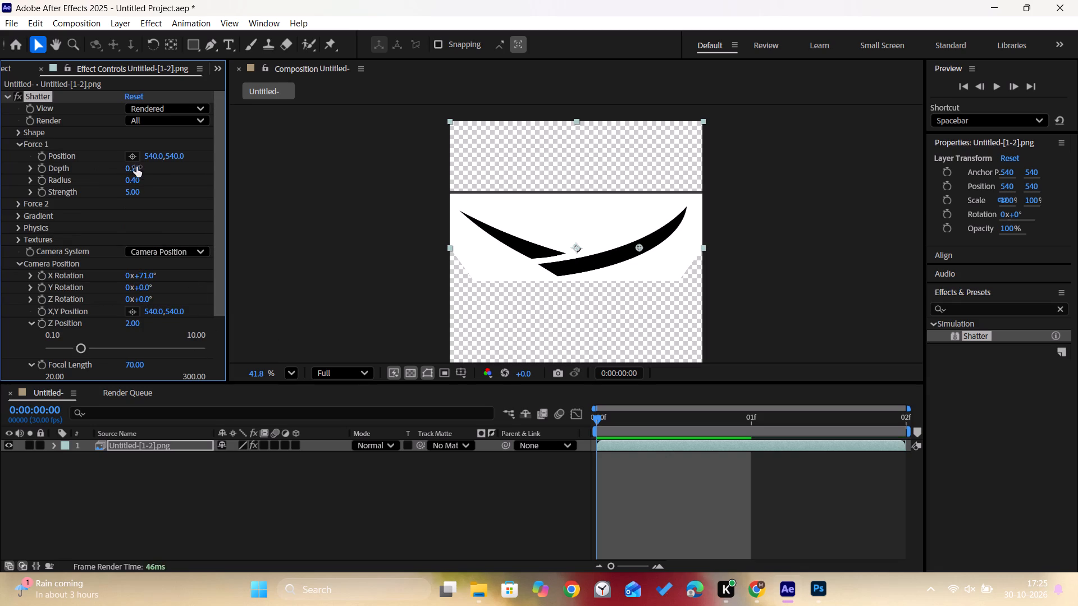
{"action": "left_click_drag", "start_coordinate": [136, 167], "coordinate": [177, 164]}
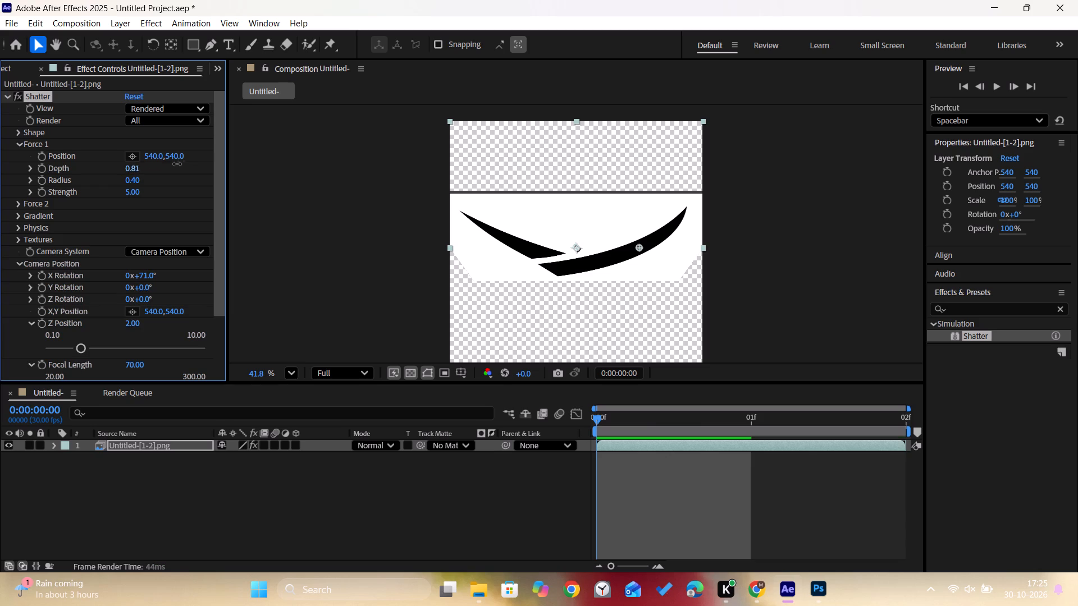
{"action": "left_click_drag", "start_coordinate": [177, 164], "coordinate": [157, 168]}
{"action": "left_click_drag", "start_coordinate": [136, 168], "coordinate": [166, 168]}
Try raising Shatter's Force 1 Depth up to 10.00, and undo the last Depth change.
{"action": "left_click_drag", "start_coordinate": [166, 168], "coordinate": [1077, 605]}
{"action": "left_click_drag", "start_coordinate": [134, 164], "coordinate": [137, 100]}
{"action": "left_click_drag", "start_coordinate": [137, 100], "coordinate": [513, 0]}
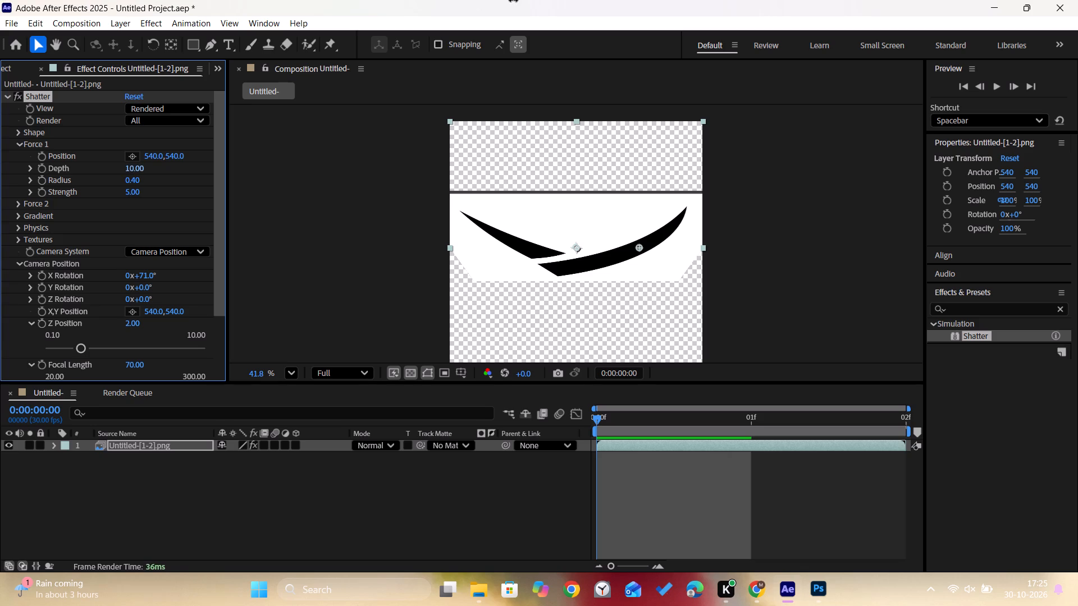
{"action": "left_click_drag", "start_coordinate": [513, 0], "coordinate": [834, 0]}
{"action": "key", "text": "ctrl+z"}
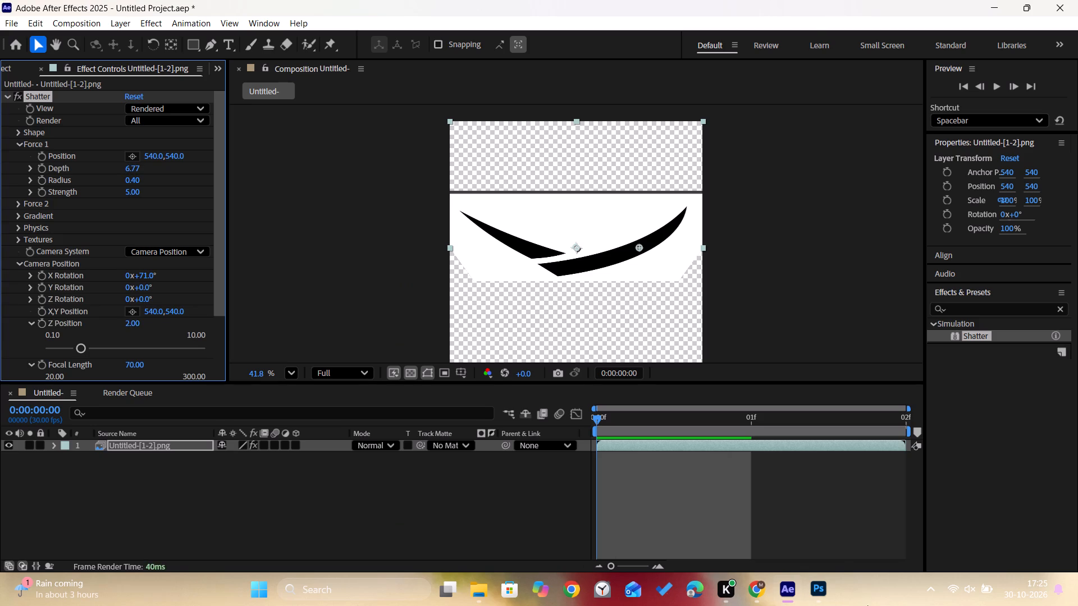
Switch to Chrome and briefly play the 3D logo tutorial to check its Shatter settings, pausing it again.
{"action": "left_click", "coordinate": [765, 587]}
{"action": "left_click", "coordinate": [586, 354]}
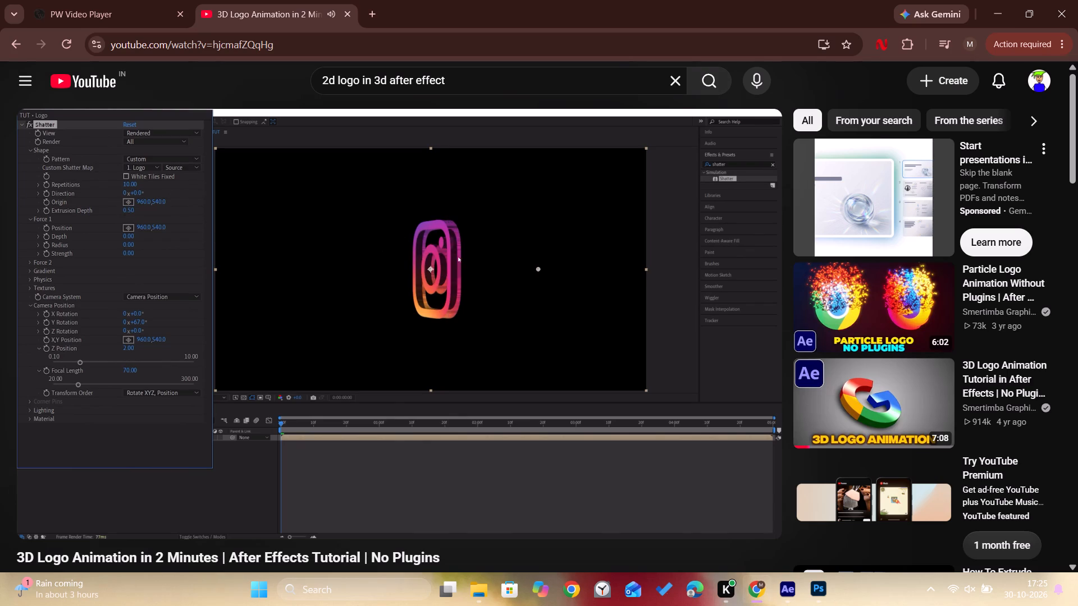
{"action": "left_click", "coordinate": [586, 354]}
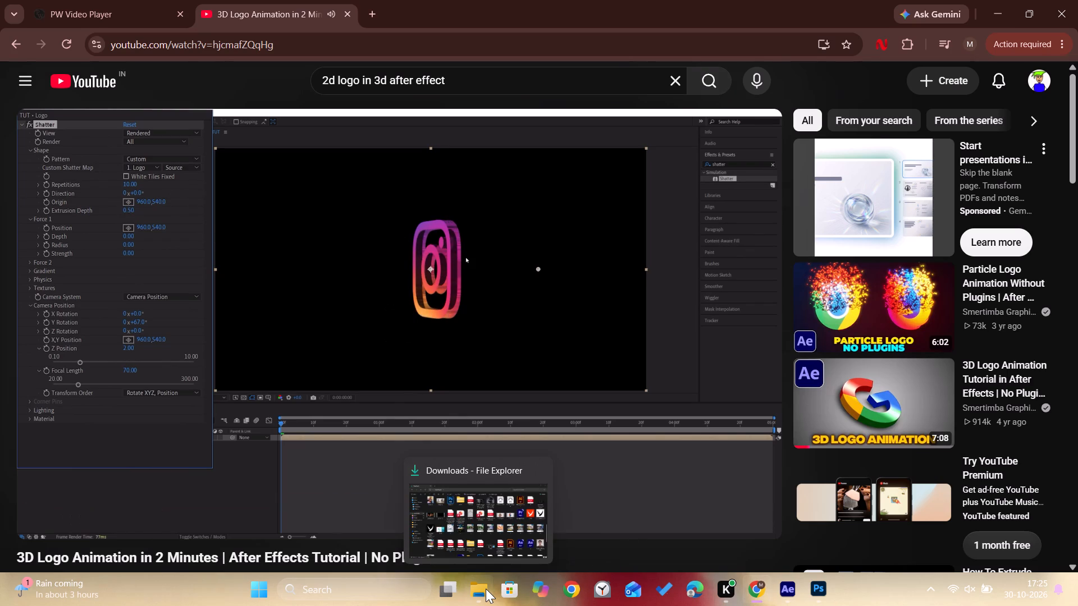
Switch to File Explorer, refresh the Downloads folder and open the logo image Untitled-1.png to view it.
{"action": "left_click", "coordinate": [486, 589]}
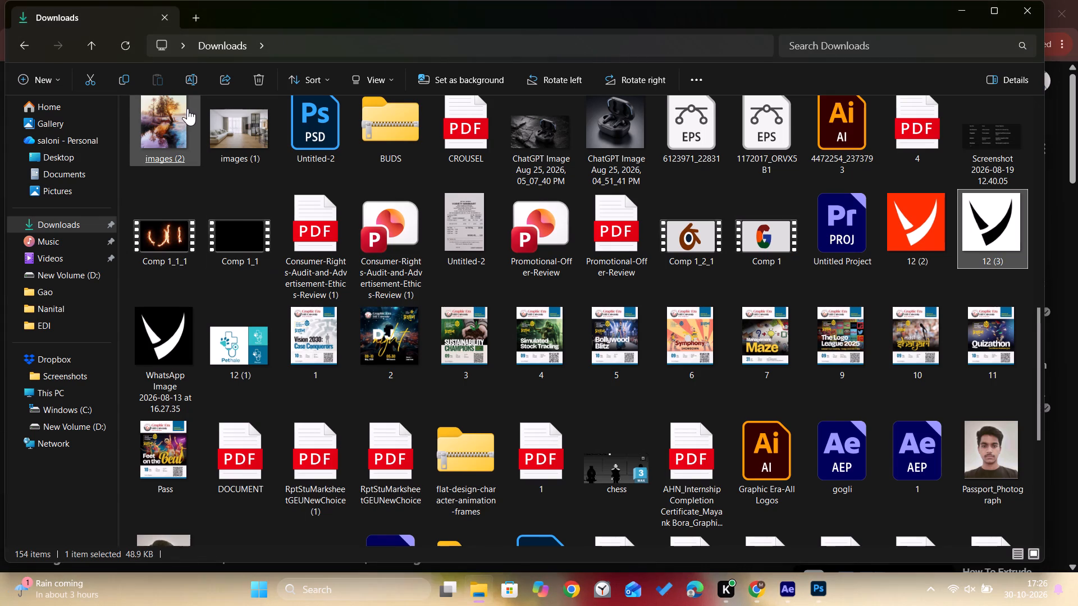
{"action": "left_click", "coordinate": [127, 51]}
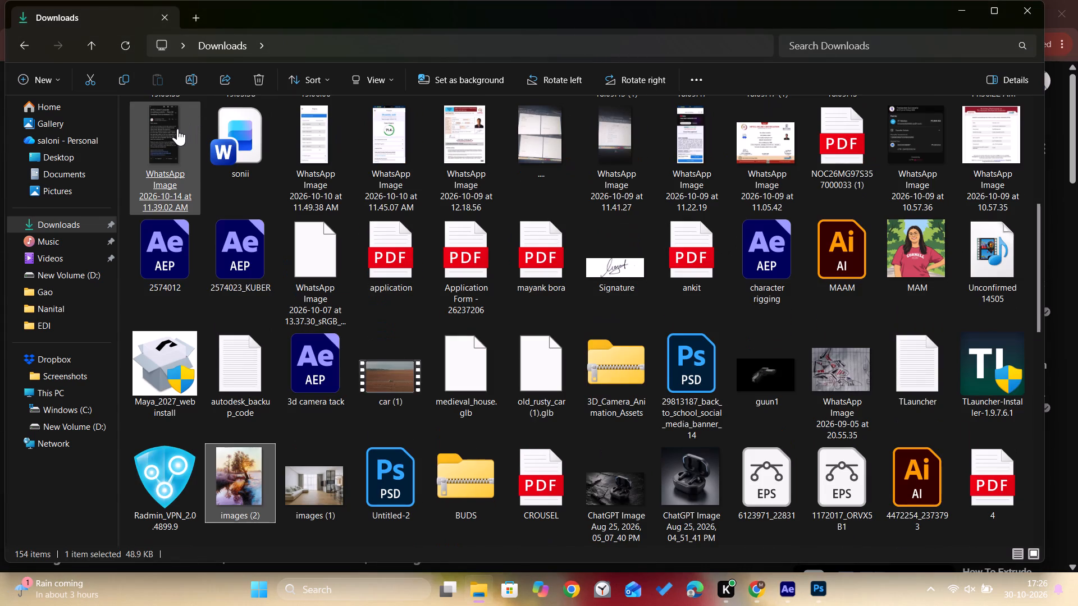
{"action": "left_click", "coordinate": [72, 240]}
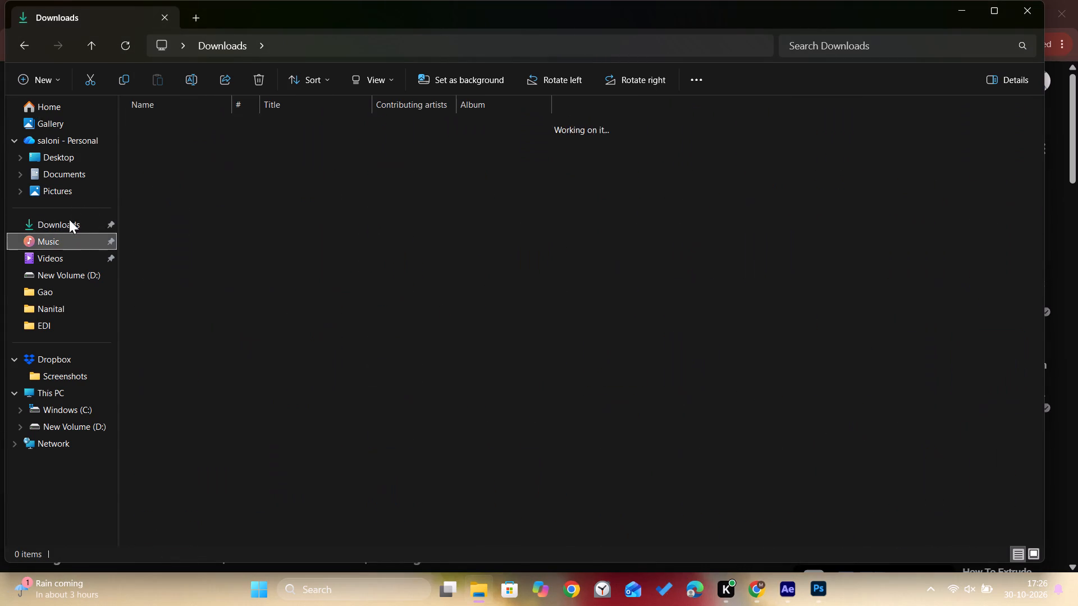
{"action": "left_click", "coordinate": [69, 218]}
{"action": "left_click", "coordinate": [141, 136]}
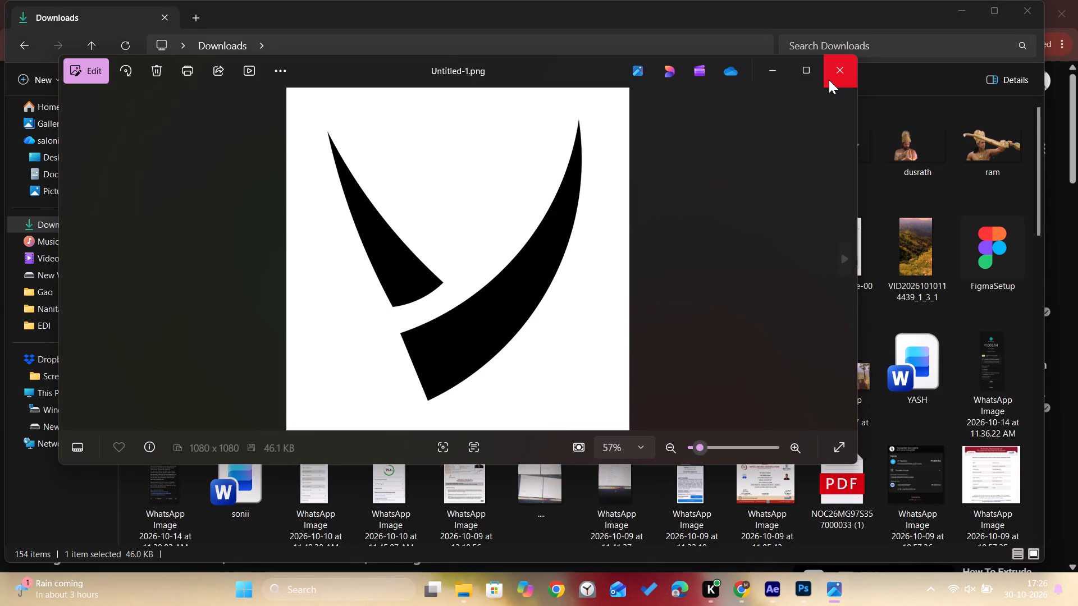
Close the Untitled-1.png preview and switch to the logo document in Photoshop.
{"action": "double_click", "coordinate": [829, 80]}
{"action": "left_click_drag", "start_coordinate": [829, 518], "coordinate": [837, 569]}
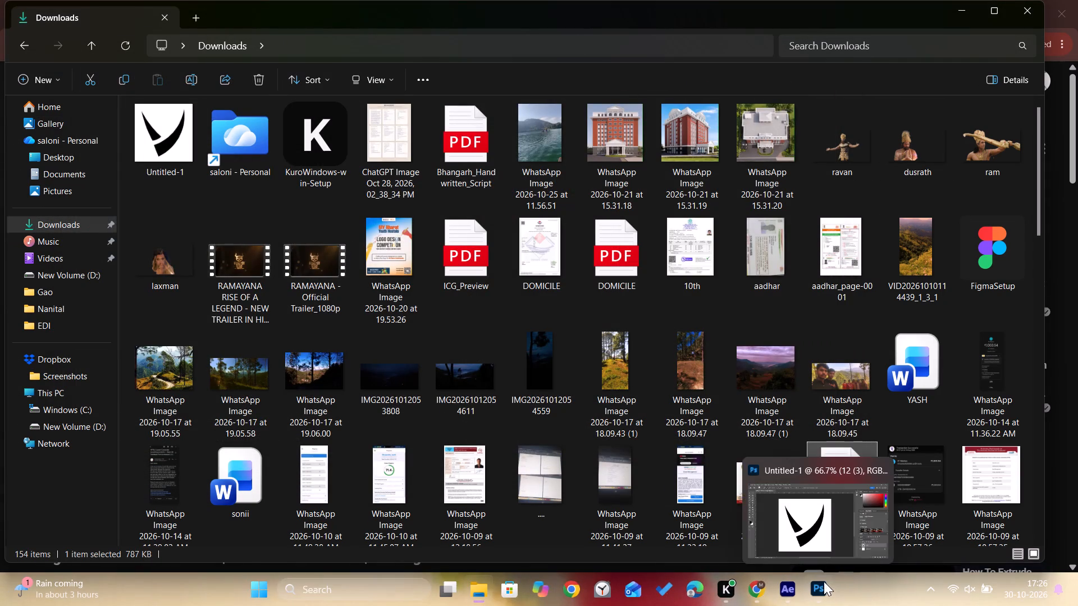
{"action": "left_click", "coordinate": [825, 581]}
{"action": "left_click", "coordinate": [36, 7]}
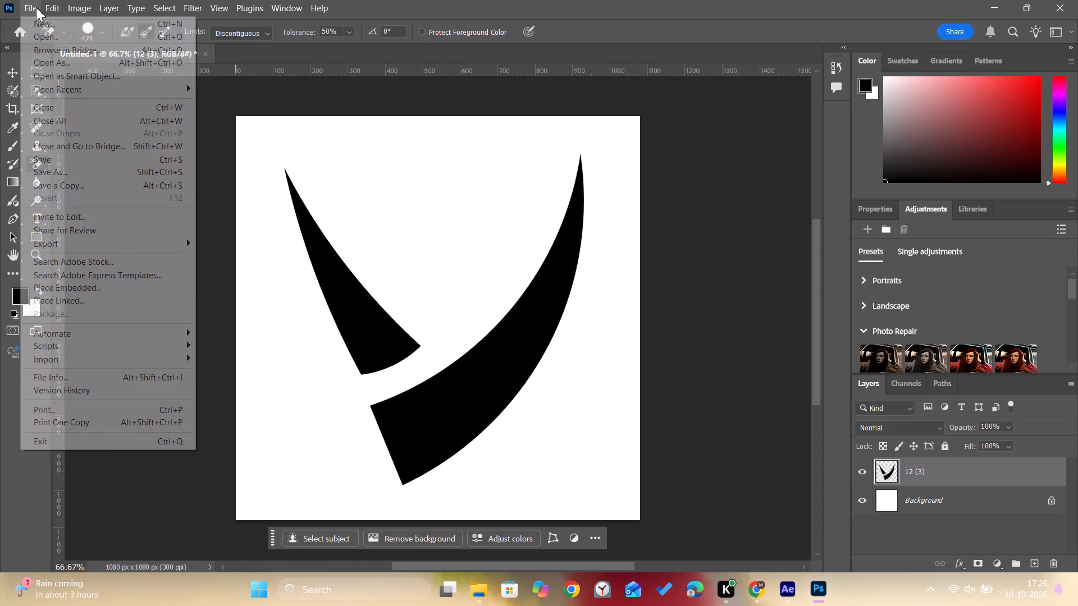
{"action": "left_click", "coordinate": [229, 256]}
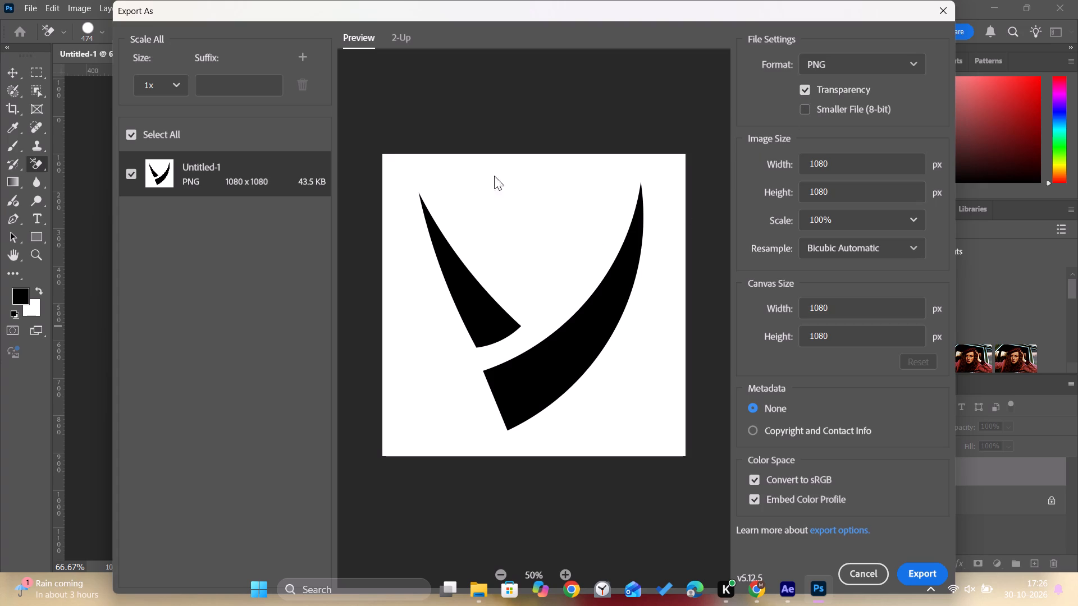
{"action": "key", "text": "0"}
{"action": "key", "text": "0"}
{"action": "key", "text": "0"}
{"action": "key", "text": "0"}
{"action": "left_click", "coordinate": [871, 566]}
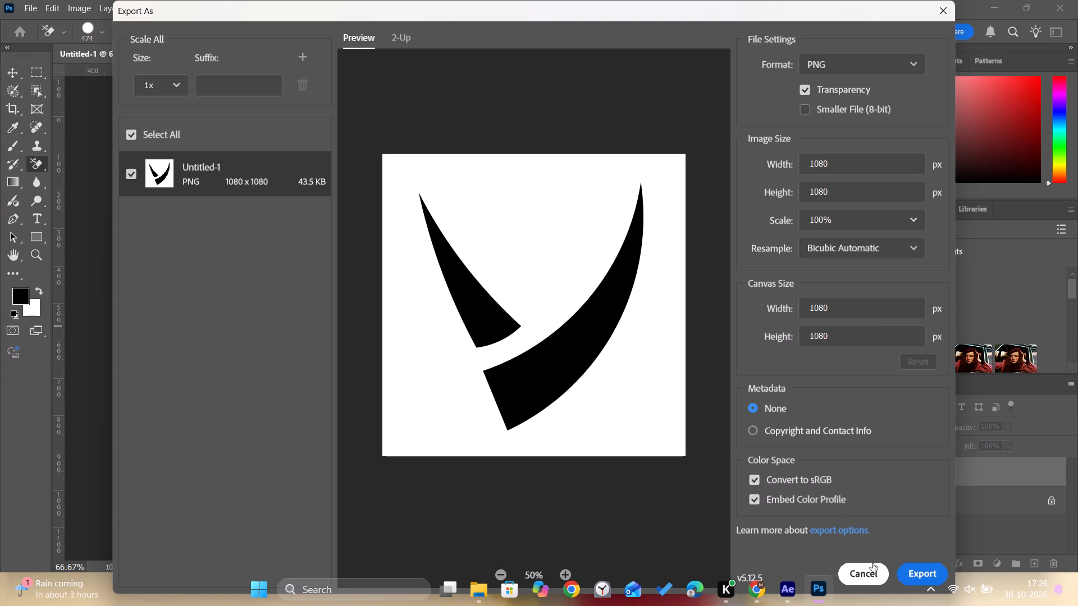
Delete the white Background layer, keeping only the logo layer 12 (3).
{"action": "left_click", "coordinate": [936, 498]}
{"action": "key", "text": "Delete"}
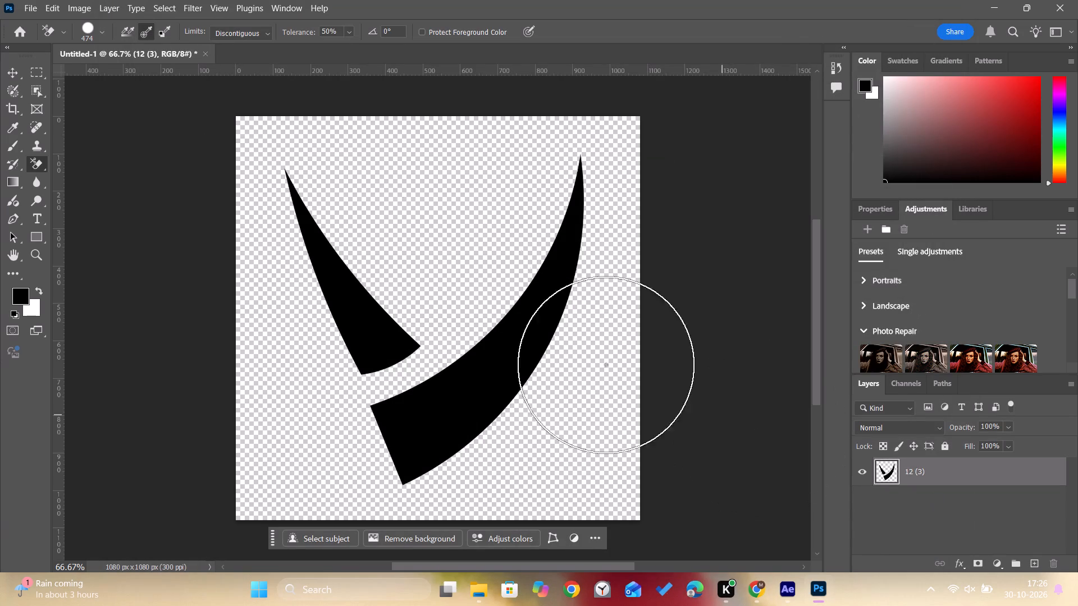
Export the transparent logo as a PNG to Downloads, replacing the existing Untitled-1 file.
{"action": "left_click", "coordinate": [27, 9]}
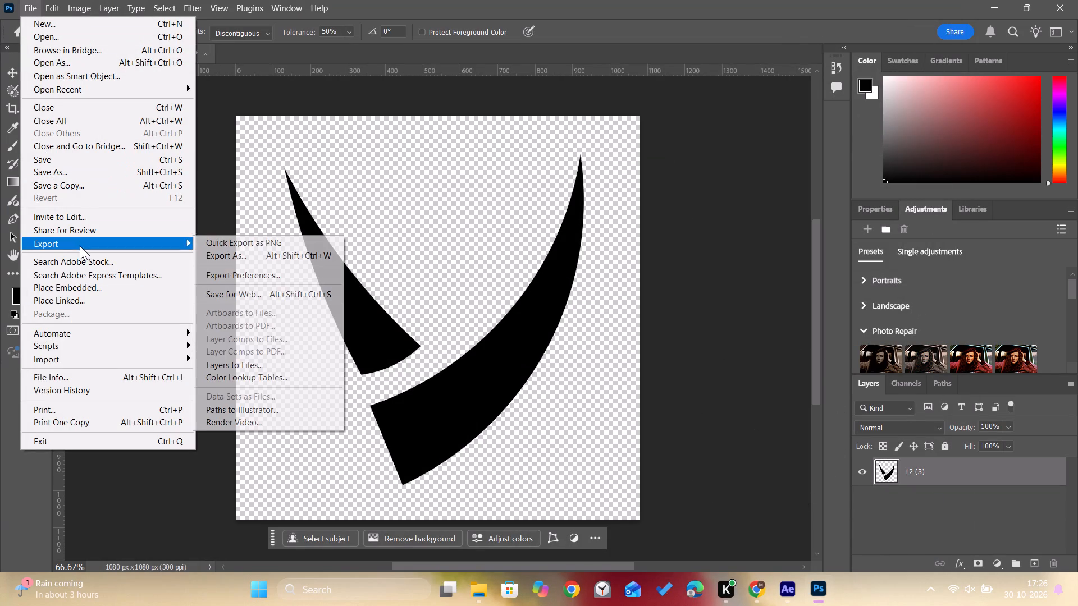
{"action": "left_click", "coordinate": [203, 252]}
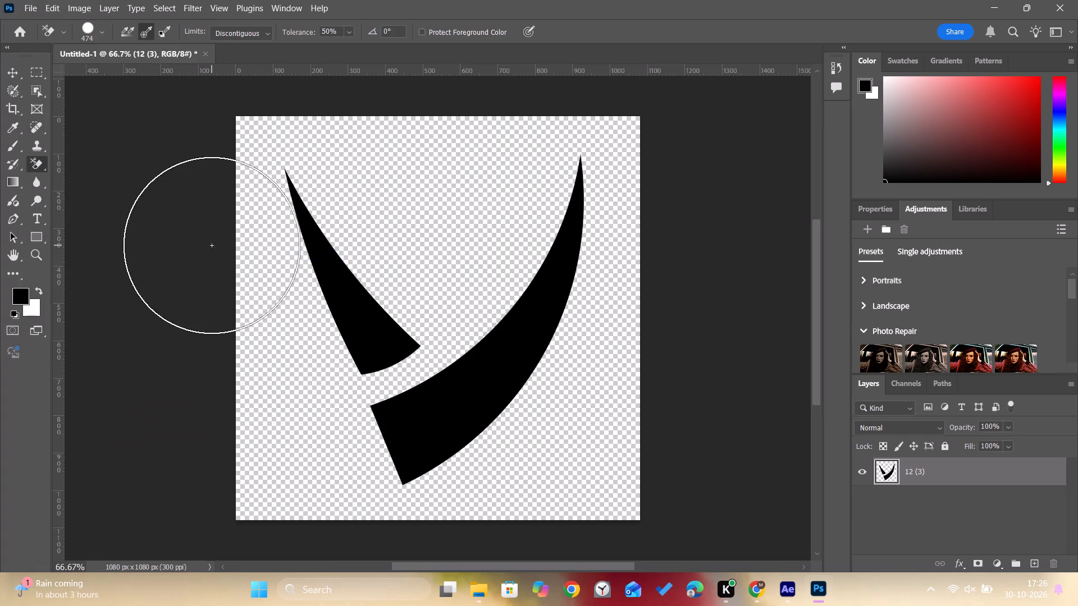
{"action": "left_click", "coordinate": [934, 568]}
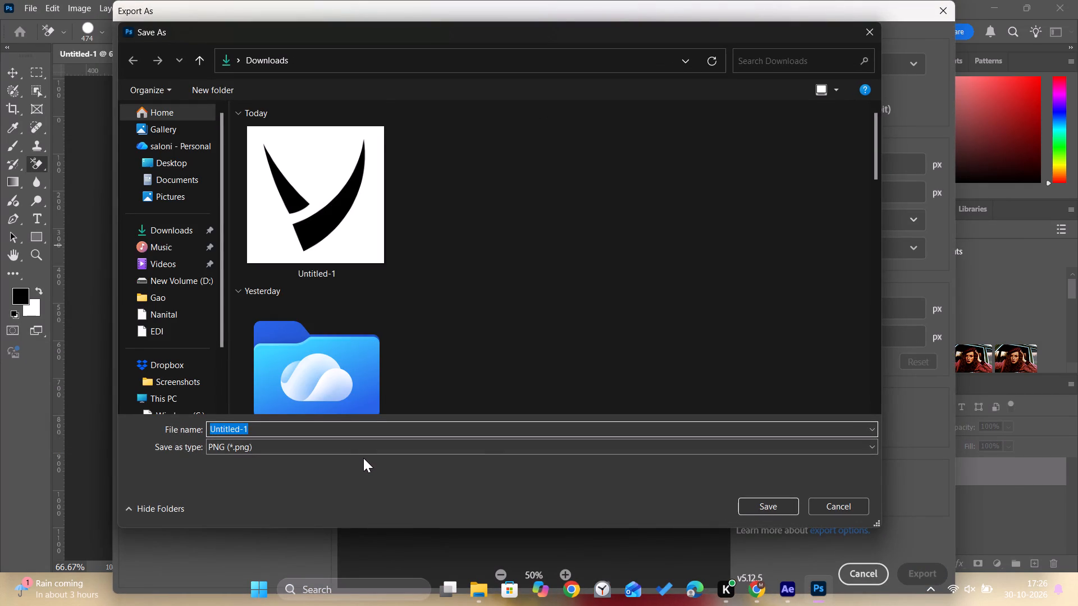
{"action": "left_click", "coordinate": [363, 458]}
{"action": "left_click", "coordinate": [367, 451]}
{"action": "left_click", "coordinate": [367, 451]}
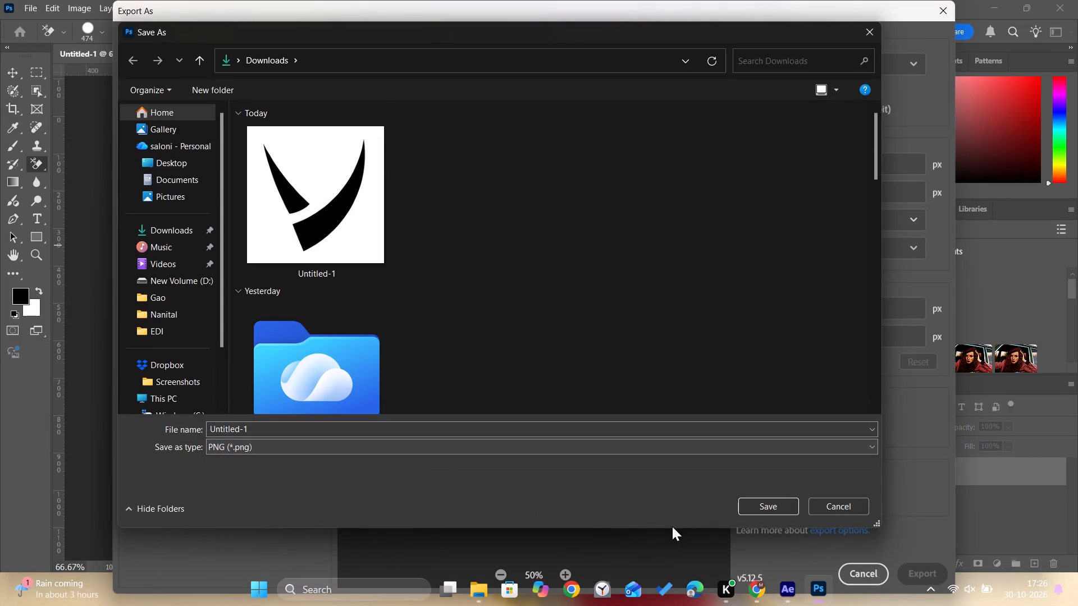
{"action": "left_click", "coordinate": [279, 181]}
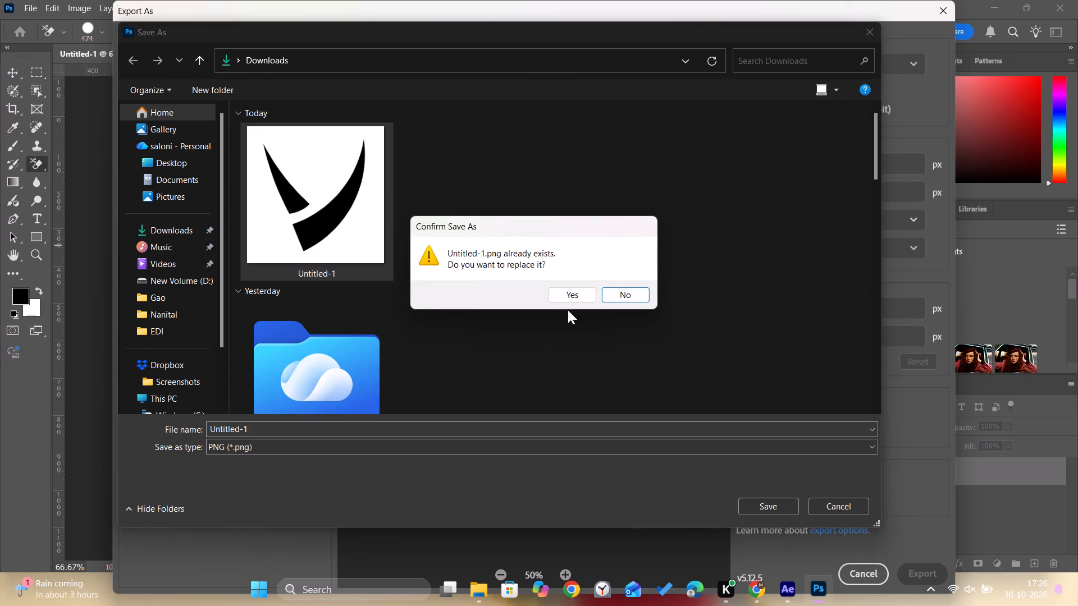
{"action": "left_click", "coordinate": [560, 295]}
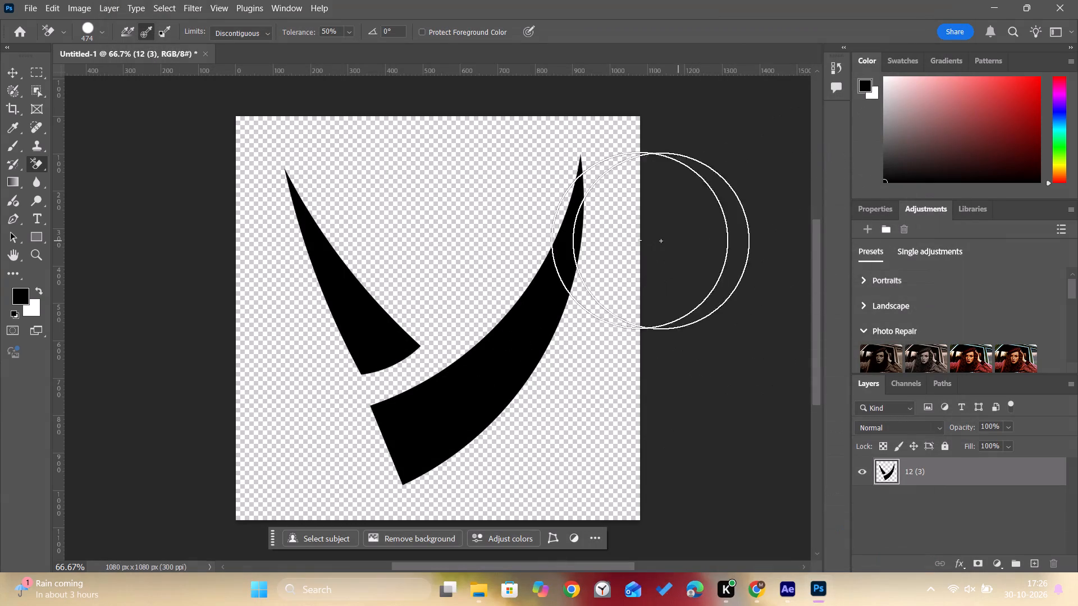
Switch to After Effects and delete the old logo layer, the Untitled- composition and the PNG sequence footage from the project.
{"action": "left_click", "coordinate": [792, 587]}
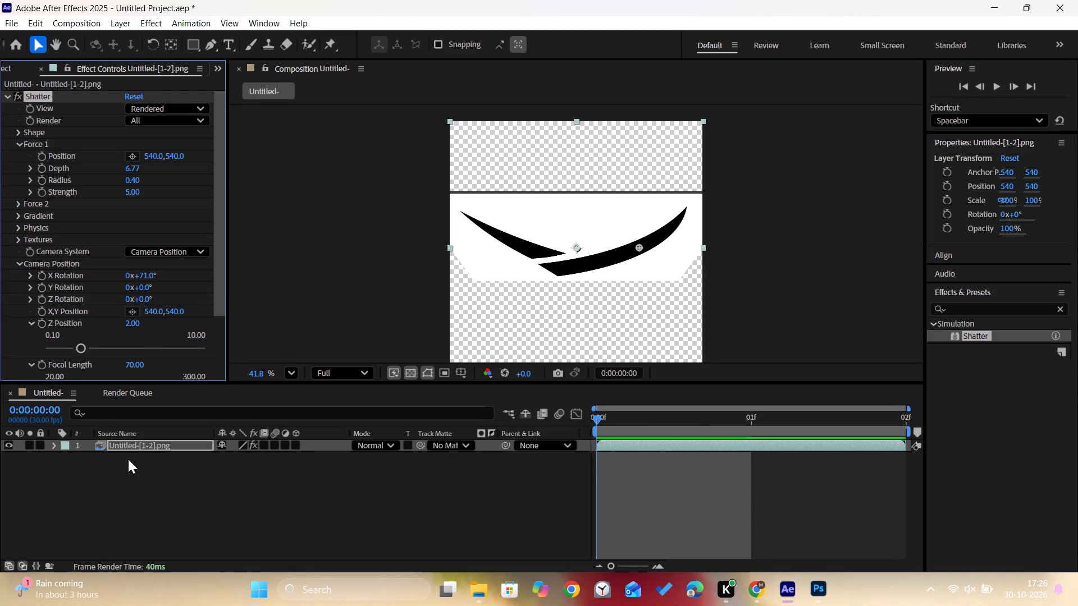
{"action": "key", "text": "Delete"}
{"action": "key", "text": "Delete"}
{"action": "left_click", "coordinate": [141, 446]}
{"action": "key", "text": "Delete"}
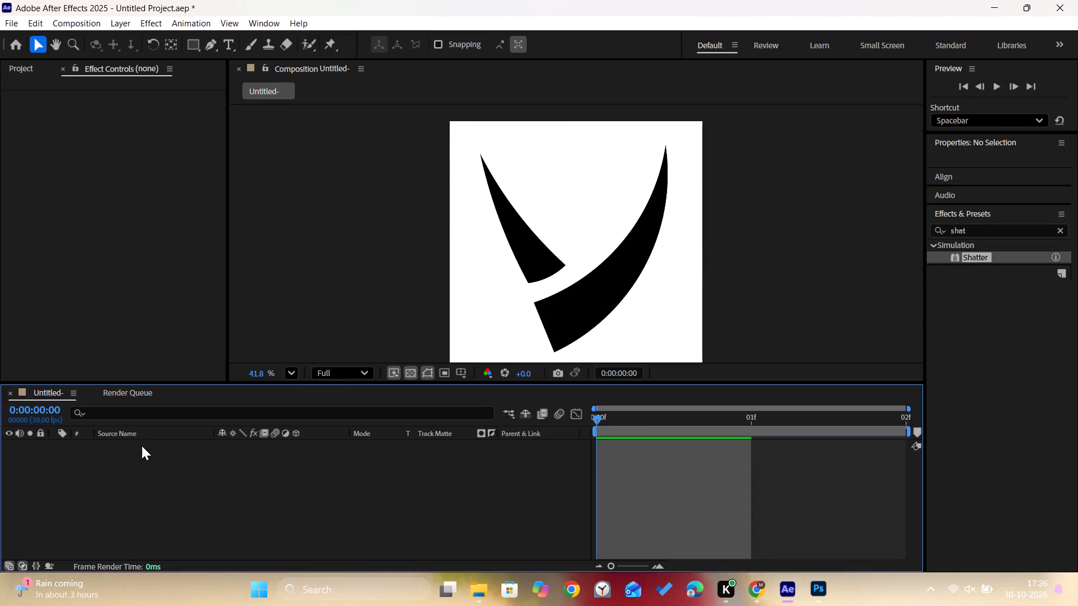
{"action": "left_click", "coordinate": [36, 70]}
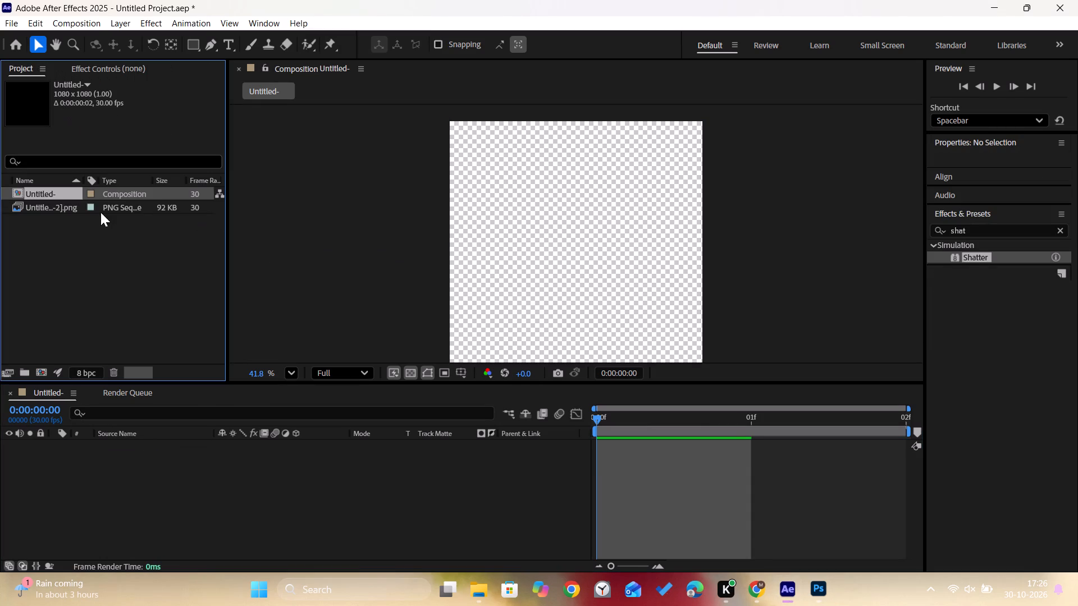
{"action": "left_click", "coordinate": [99, 196]}
{"action": "key", "text": "Delete"}
{"action": "left_click", "coordinate": [99, 198]}
{"action": "key", "text": "Delete"}
Import the re-exported Untitled-[1-2].png sequence and create a new composition from it.
{"action": "double_click", "coordinate": [99, 198]}
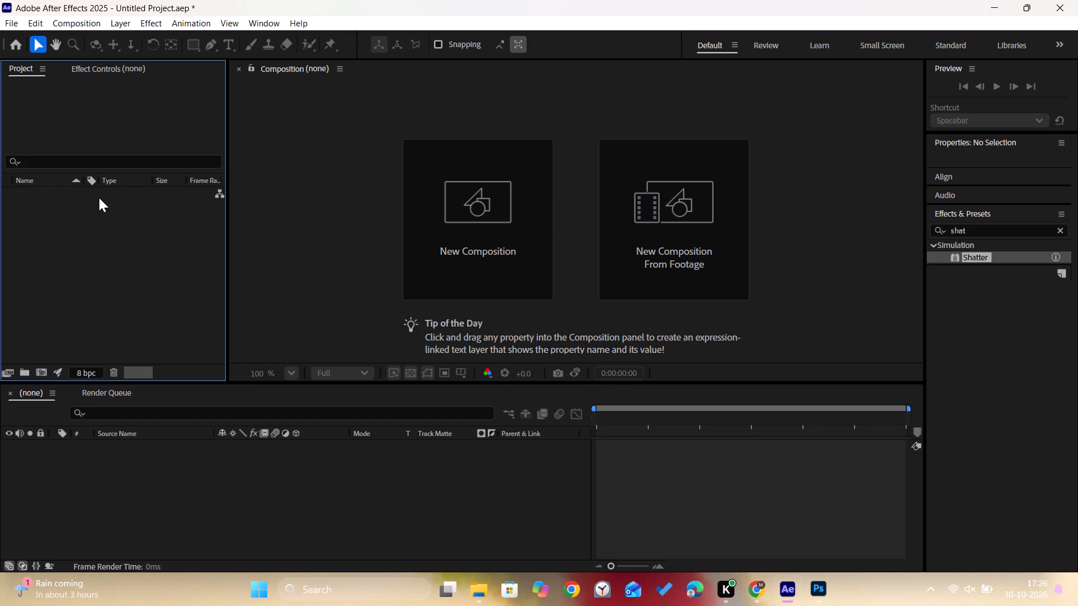
{"action": "left_click", "coordinate": [159, 145]}
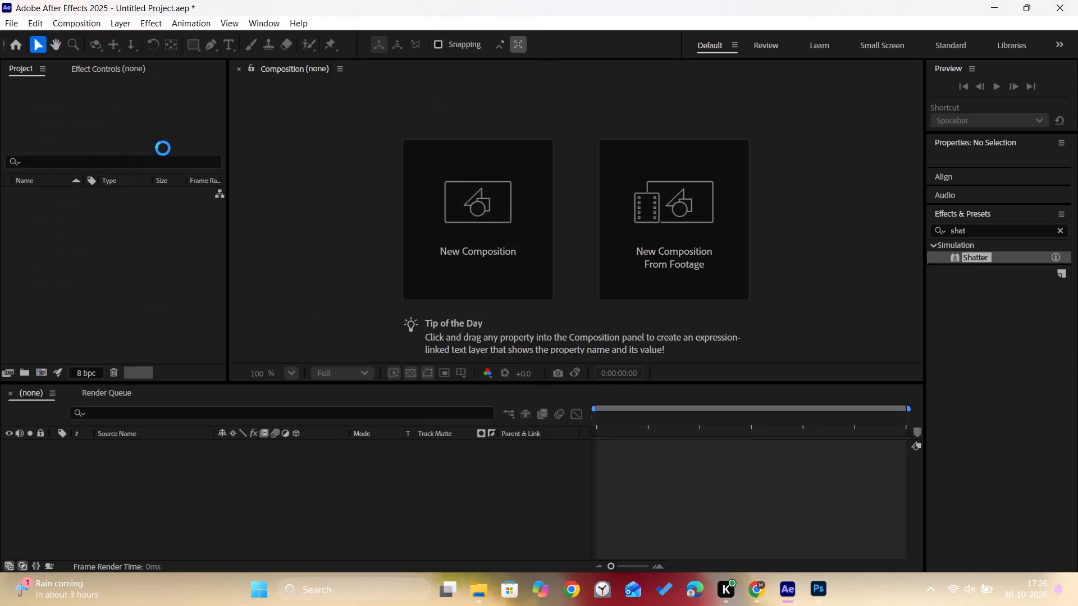
{"action": "left_click_drag", "start_coordinate": [76, 196], "coordinate": [45, 378]}
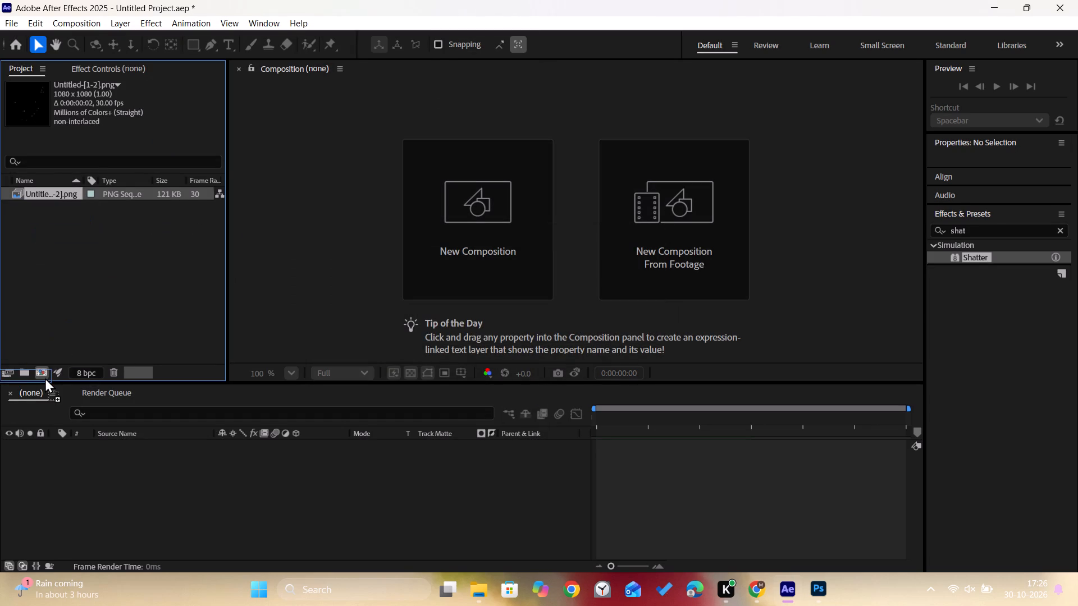
{"action": "left_click_drag", "start_coordinate": [45, 378], "coordinate": [45, 377]}
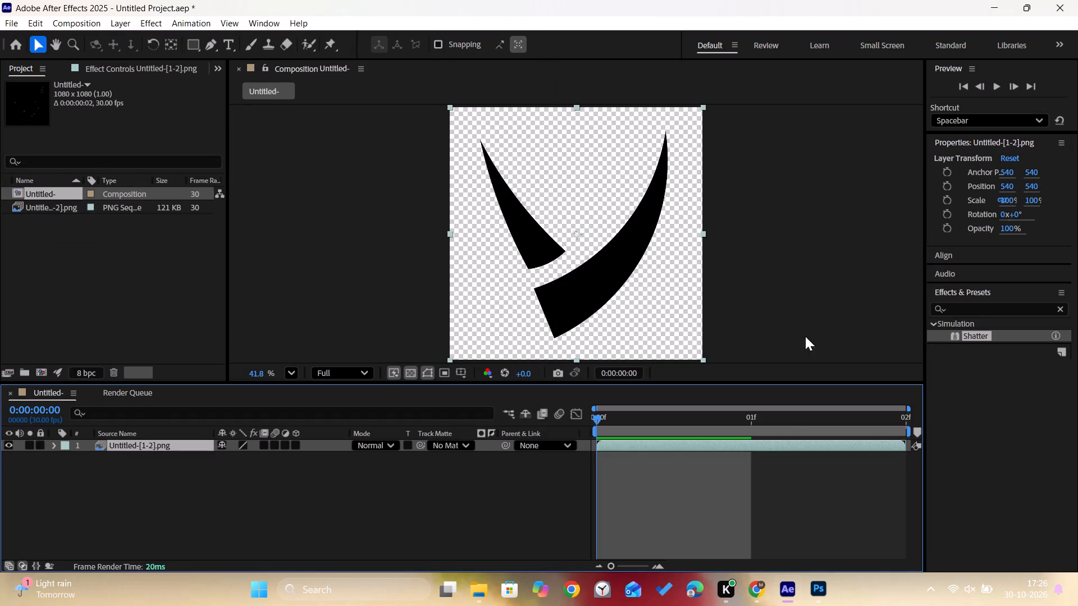
Apply the Shatter effect to the Untitled-[1-2].png layer, with View set to Rendered and Render set to All.
{"action": "left_click_drag", "start_coordinate": [962, 333], "coordinate": [211, 440]}
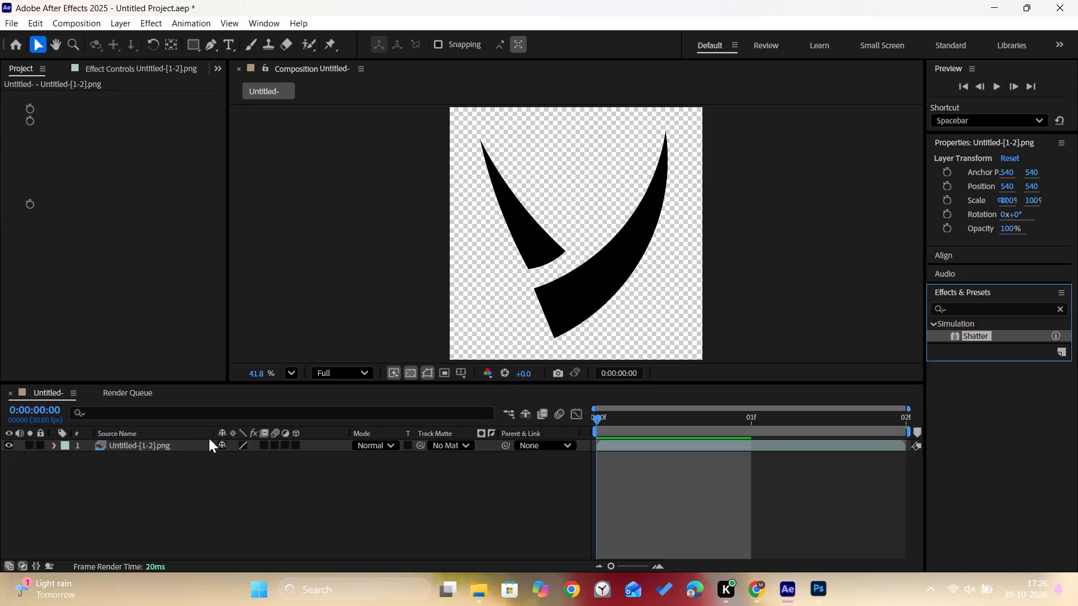
{"action": "left_click", "coordinate": [189, 108]}
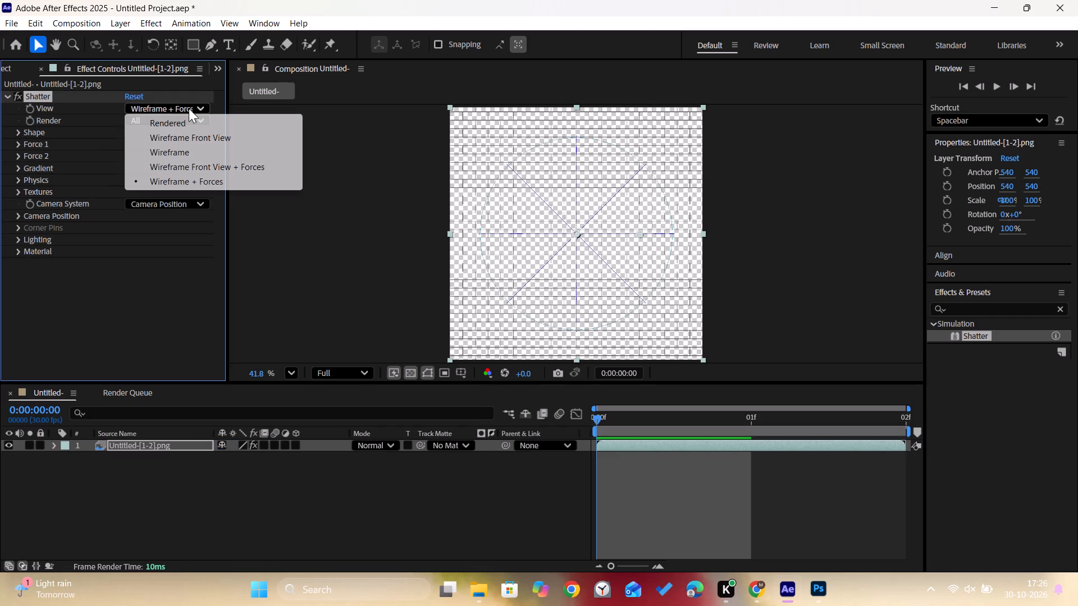
{"action": "left_click", "coordinate": [185, 126]}
{"action": "left_click", "coordinate": [175, 123]}
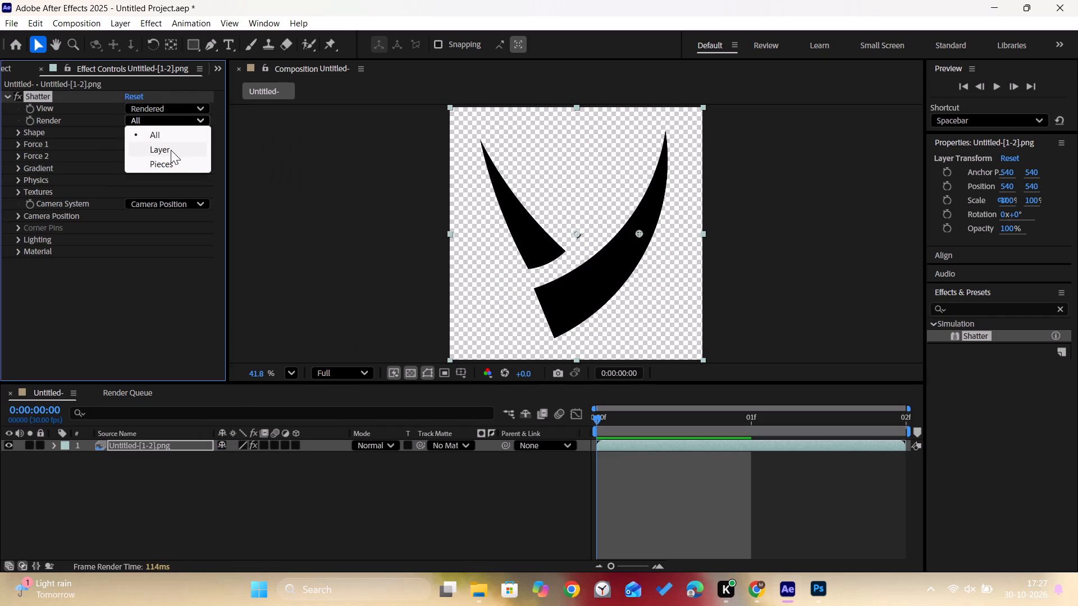
{"action": "left_click", "coordinate": [170, 135]}
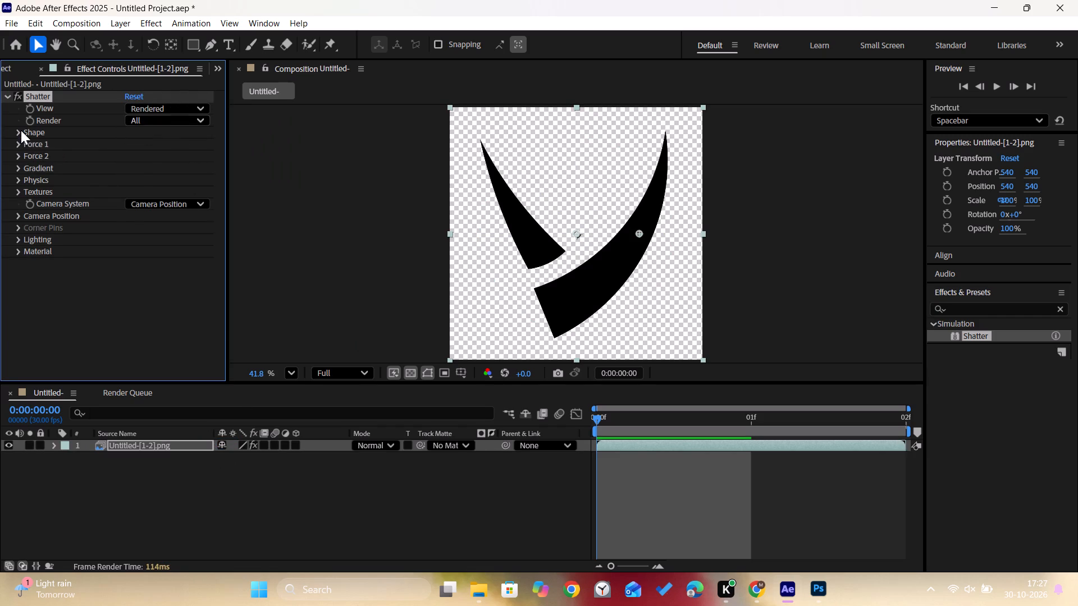
Set Shatter's Shape Pattern to Custom and use the logo layer as the Custom Shatter Map.
{"action": "left_click", "coordinate": [21, 130]}
{"action": "left_click", "coordinate": [140, 143]}
{"action": "left_click", "coordinate": [160, 163]}
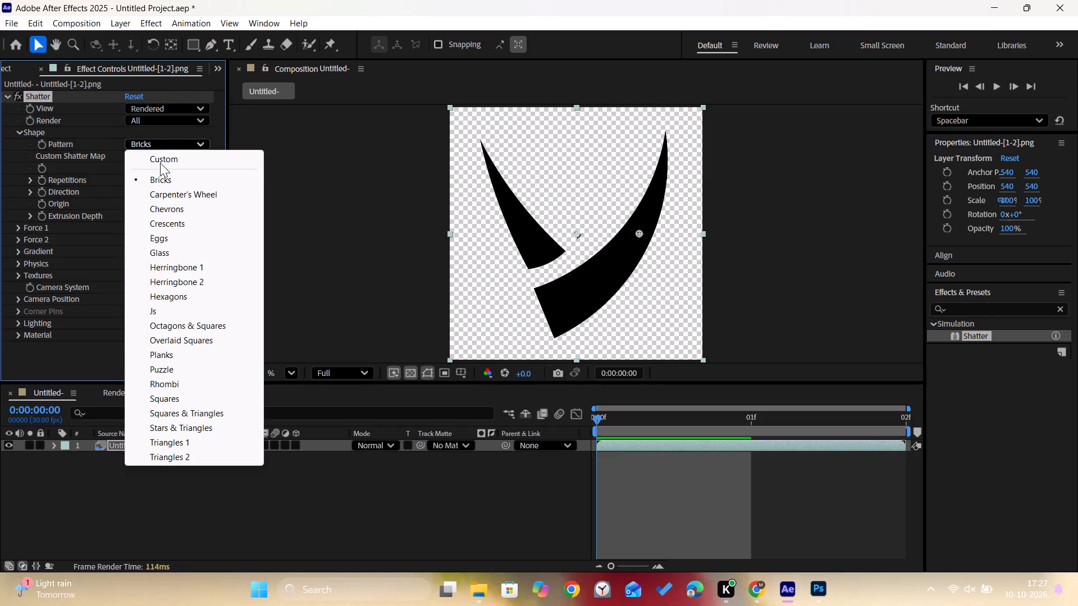
{"action": "left_click", "coordinate": [146, 160]}
{"action": "left_click", "coordinate": [151, 189]}
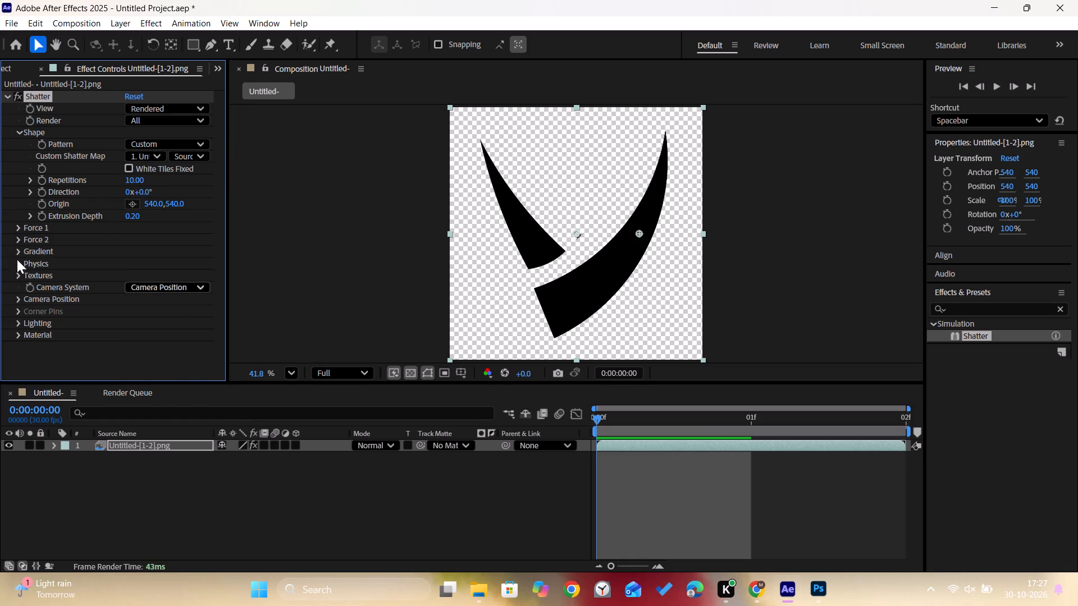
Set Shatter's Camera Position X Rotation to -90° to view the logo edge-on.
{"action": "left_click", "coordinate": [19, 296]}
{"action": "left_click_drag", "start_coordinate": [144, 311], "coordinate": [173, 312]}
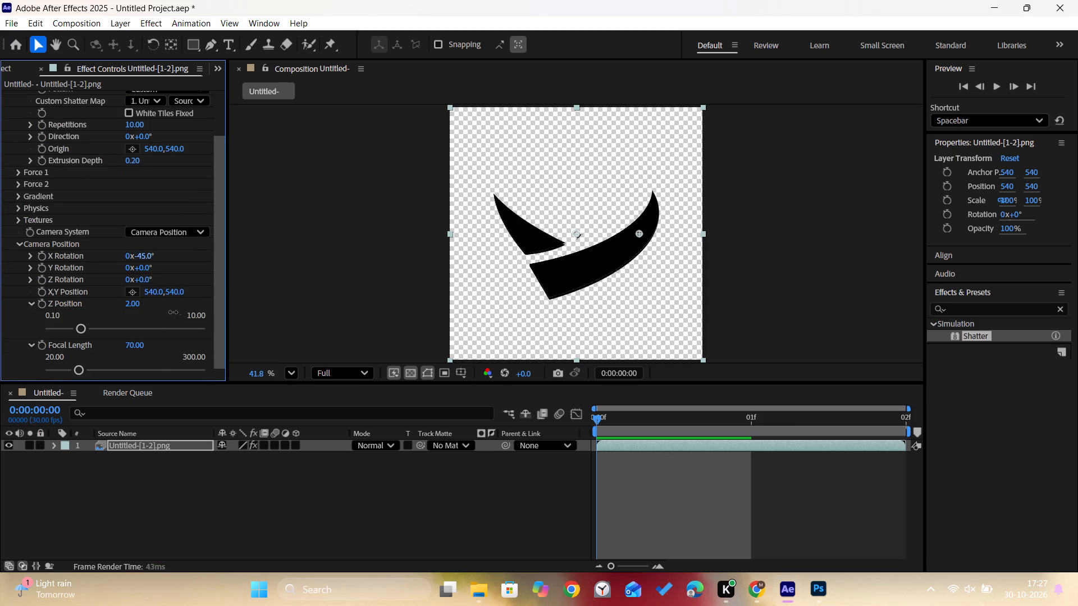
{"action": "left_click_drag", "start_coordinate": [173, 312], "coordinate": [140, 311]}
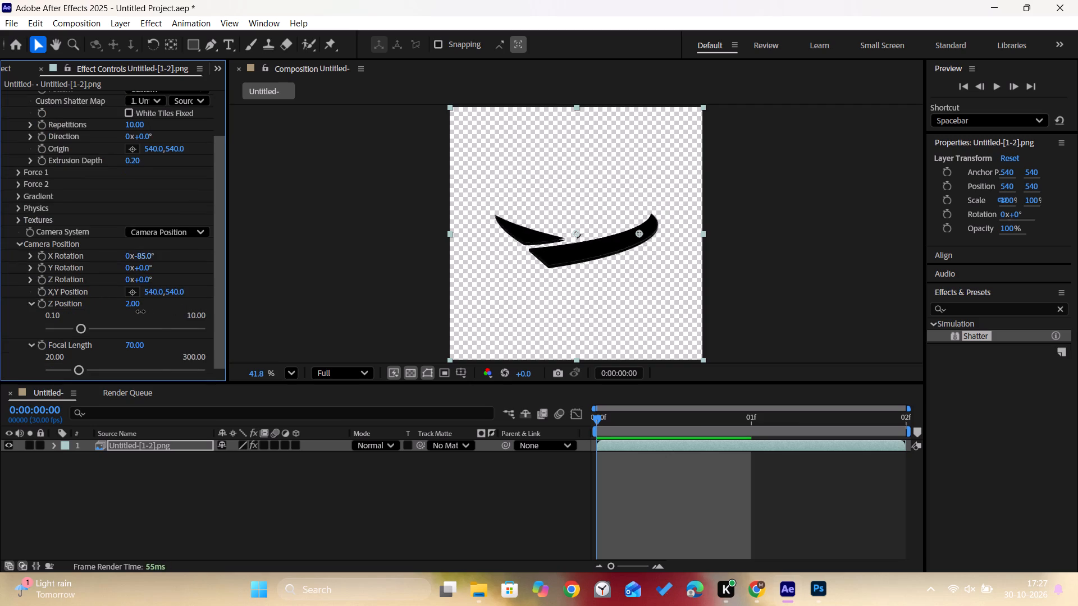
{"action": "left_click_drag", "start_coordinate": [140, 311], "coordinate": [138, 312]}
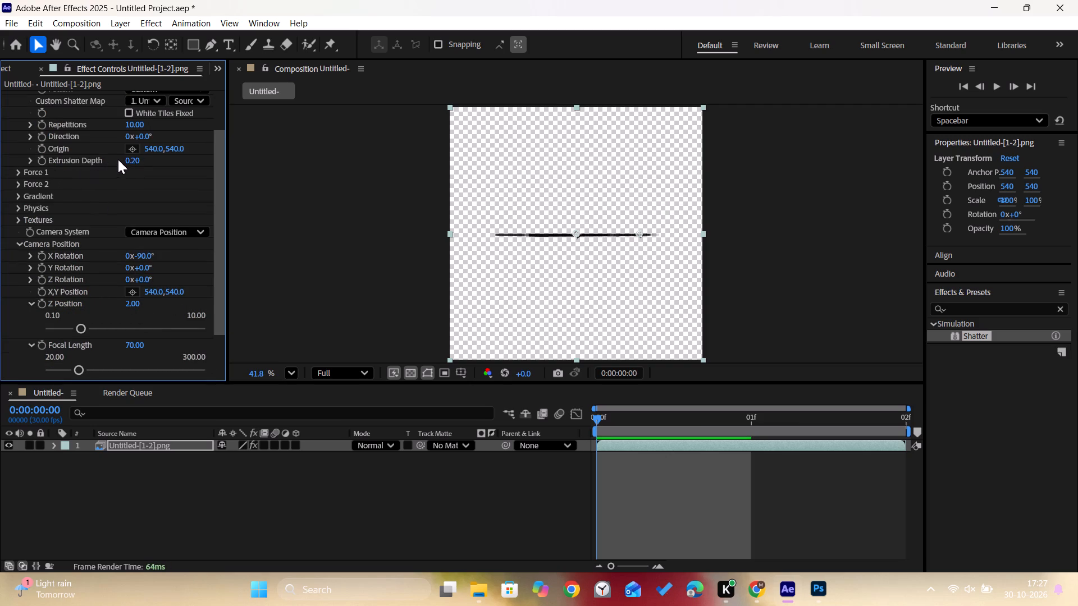
Set Shatter's Extrusion Depth to 1.09.
{"action": "left_click_drag", "start_coordinate": [129, 160], "coordinate": [217, 136]}
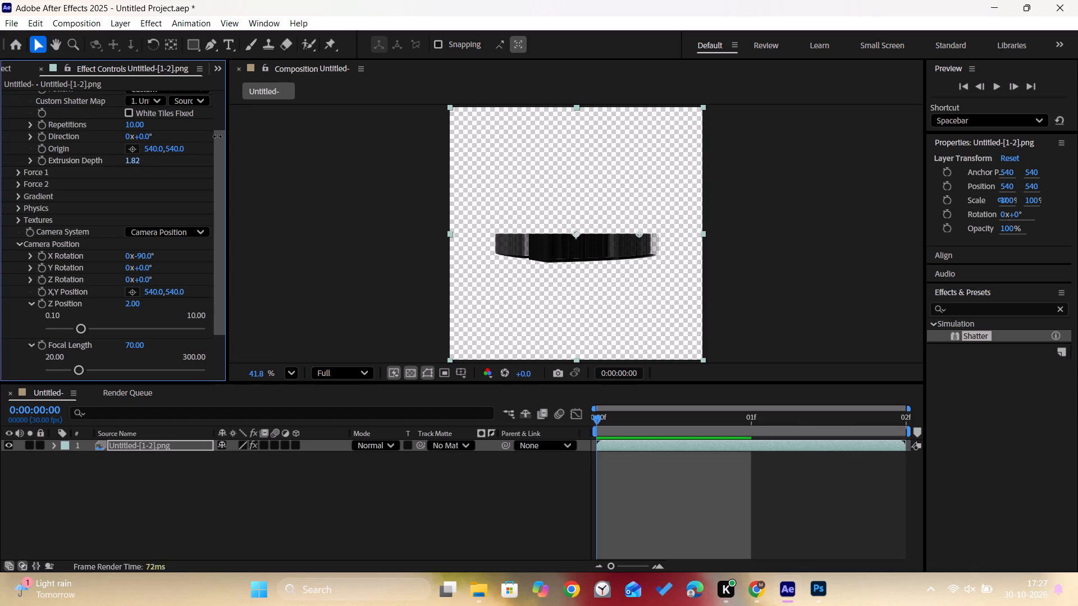
{"action": "left_click_drag", "start_coordinate": [217, 136], "coordinate": [188, 157]}
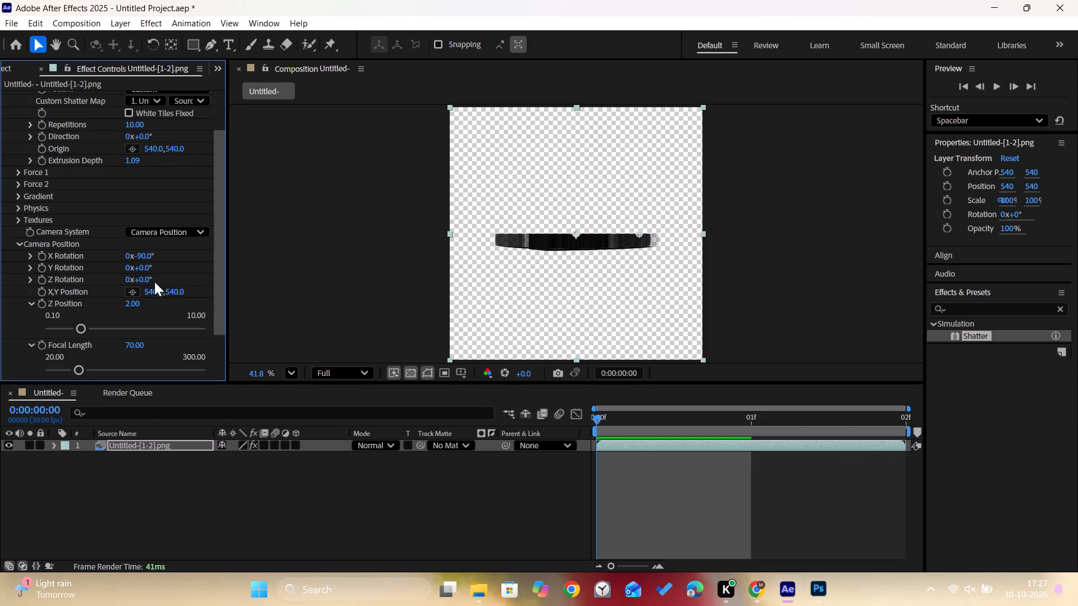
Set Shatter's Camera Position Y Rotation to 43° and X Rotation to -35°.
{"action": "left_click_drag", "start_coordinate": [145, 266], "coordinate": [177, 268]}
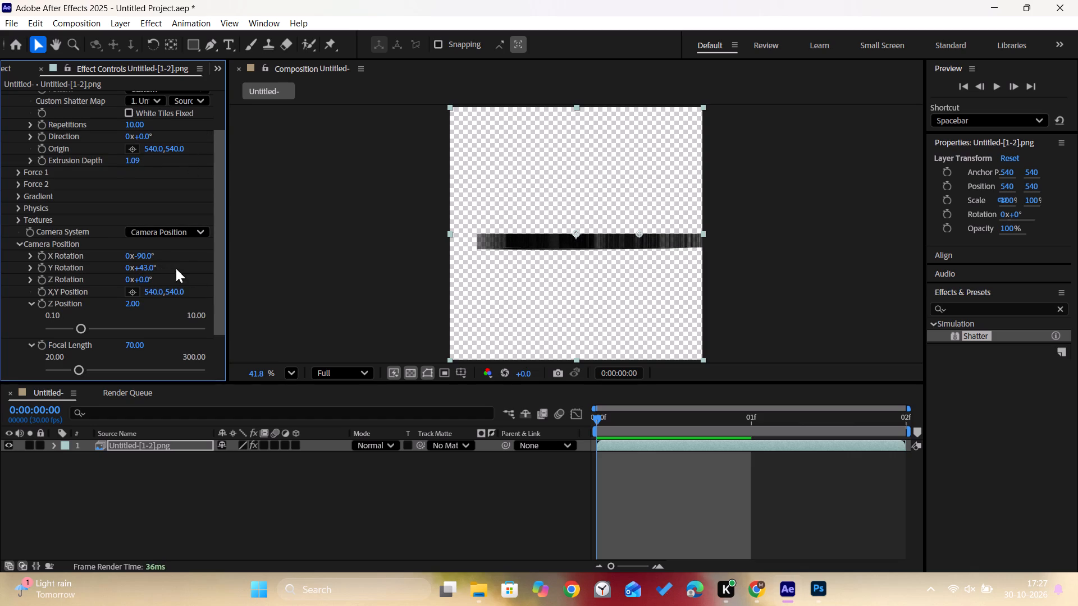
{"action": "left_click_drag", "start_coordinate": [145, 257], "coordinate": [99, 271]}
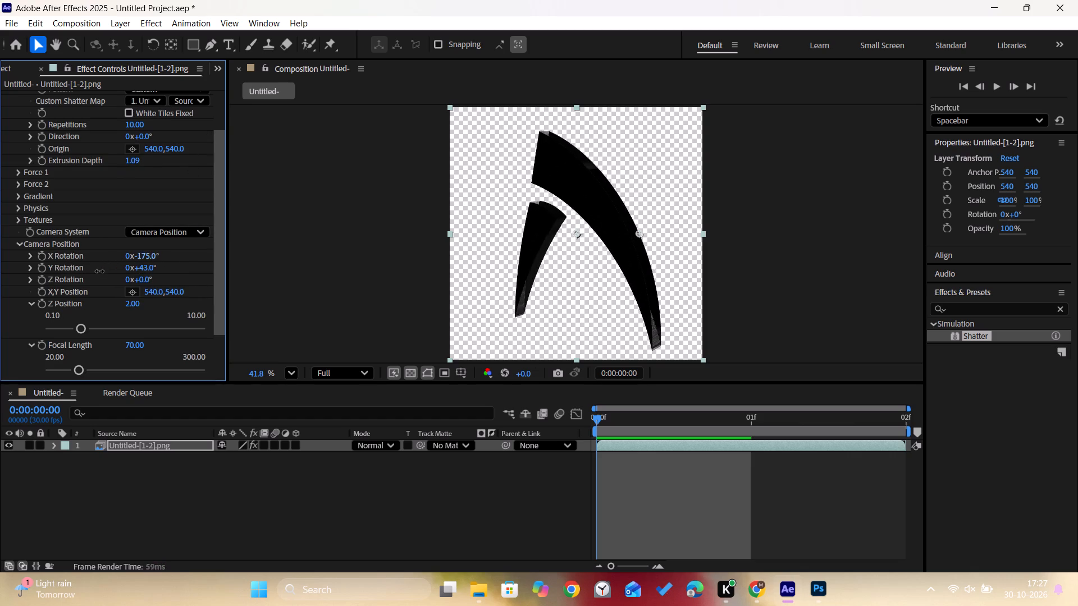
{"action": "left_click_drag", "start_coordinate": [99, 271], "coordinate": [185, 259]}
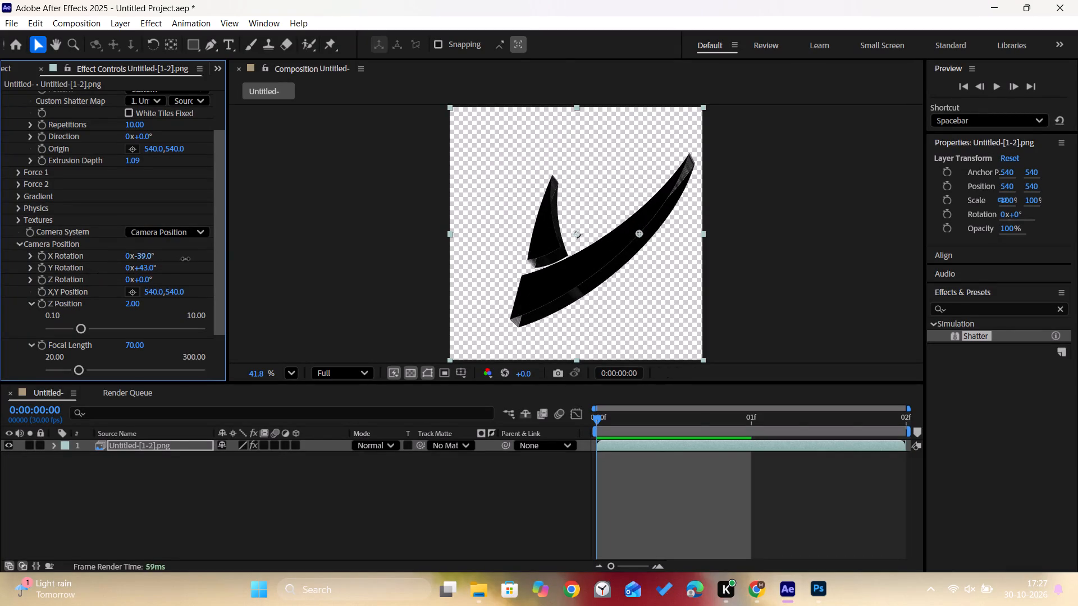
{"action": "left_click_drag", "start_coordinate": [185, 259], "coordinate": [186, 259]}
Reset Shatter's Camera Position X Rotation and Y Rotation to 0°.
{"action": "left_click", "coordinate": [145, 255]}
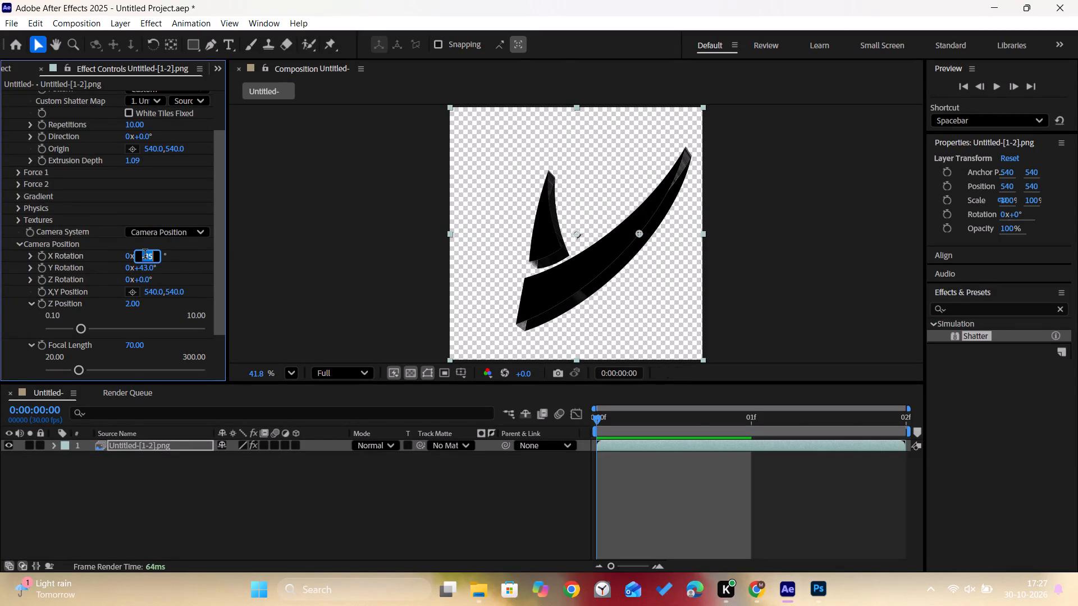
{"action": "key", "text": "0"}
{"action": "left_click", "coordinate": [143, 268]}
{"action": "key", "text": "0"}
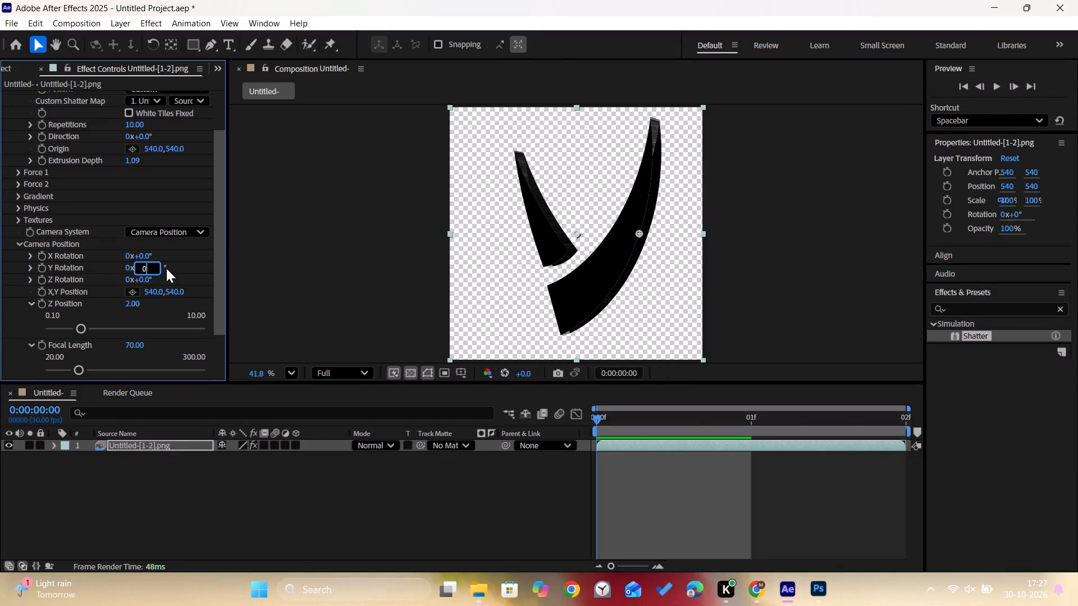
{"action": "left_click", "coordinate": [87, 508]}
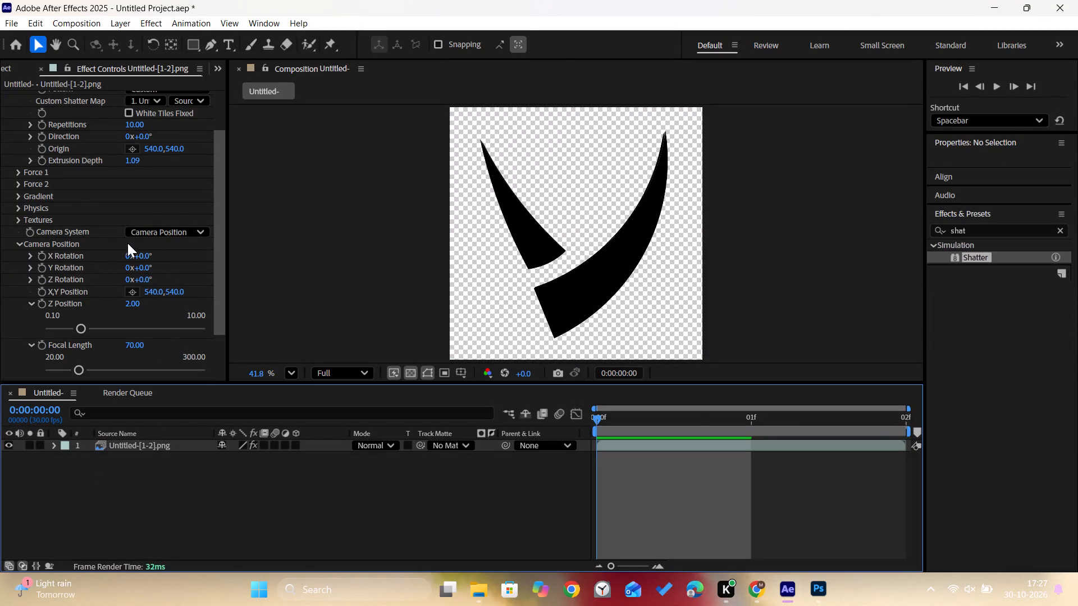
Sample the logo's black as Shatter's Textures Color and set Side Mode to Color.
{"action": "left_click", "coordinate": [12, 219]}
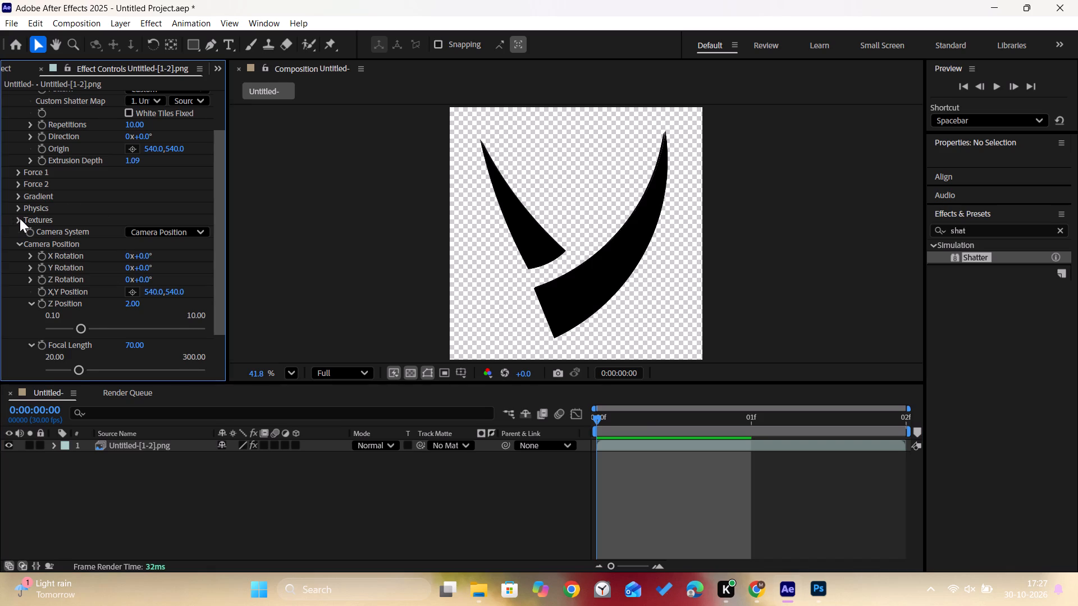
{"action": "left_click", "coordinate": [20, 218]}
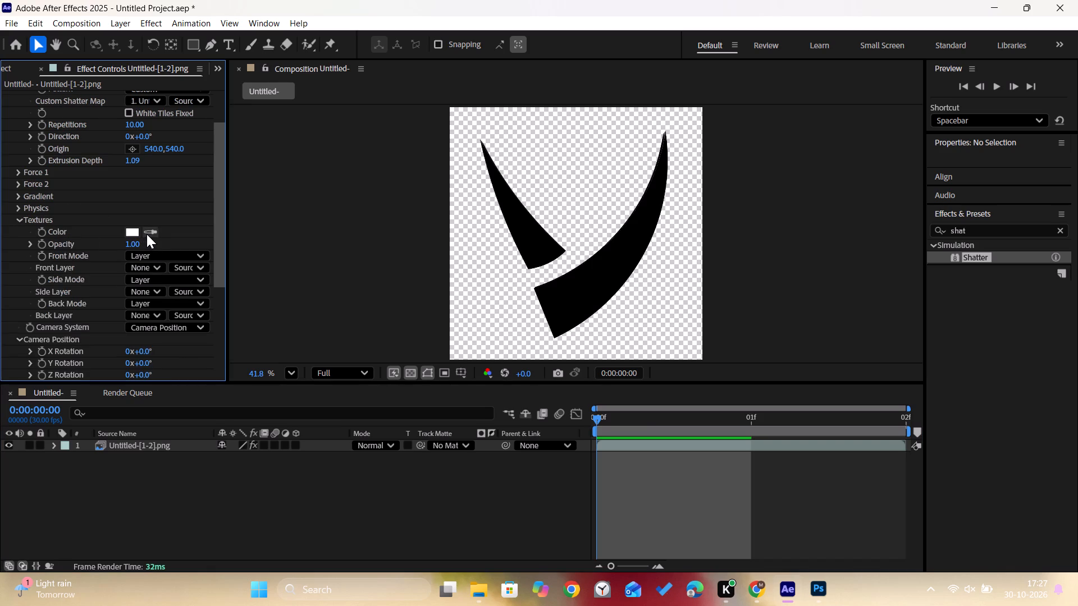
{"action": "left_click", "coordinate": [147, 234]}
{"action": "left_click", "coordinate": [516, 232]}
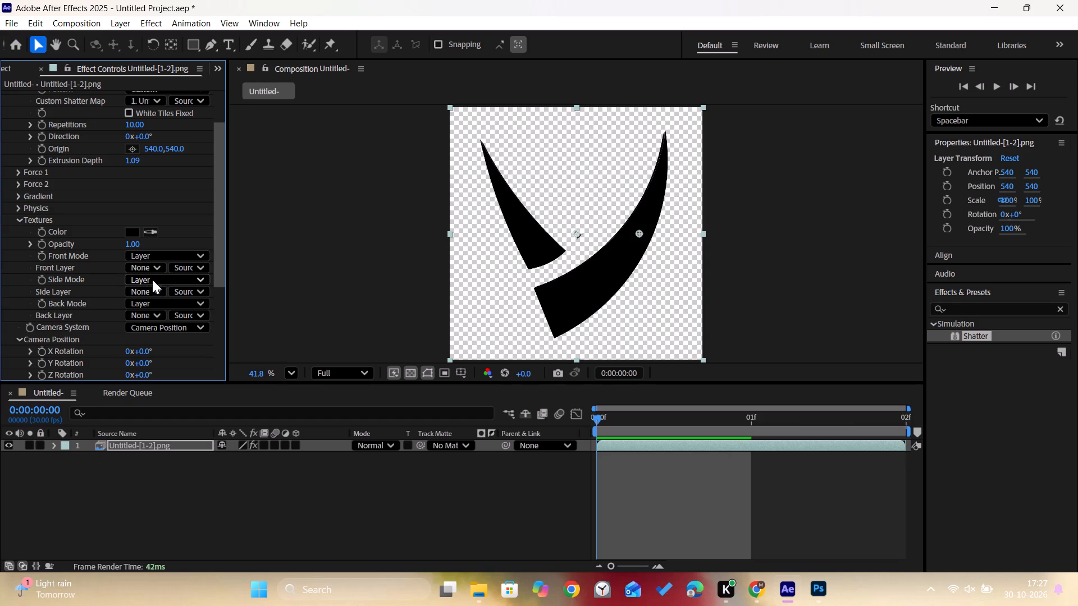
{"action": "left_click", "coordinate": [152, 279]}
{"action": "left_click", "coordinate": [167, 295]}
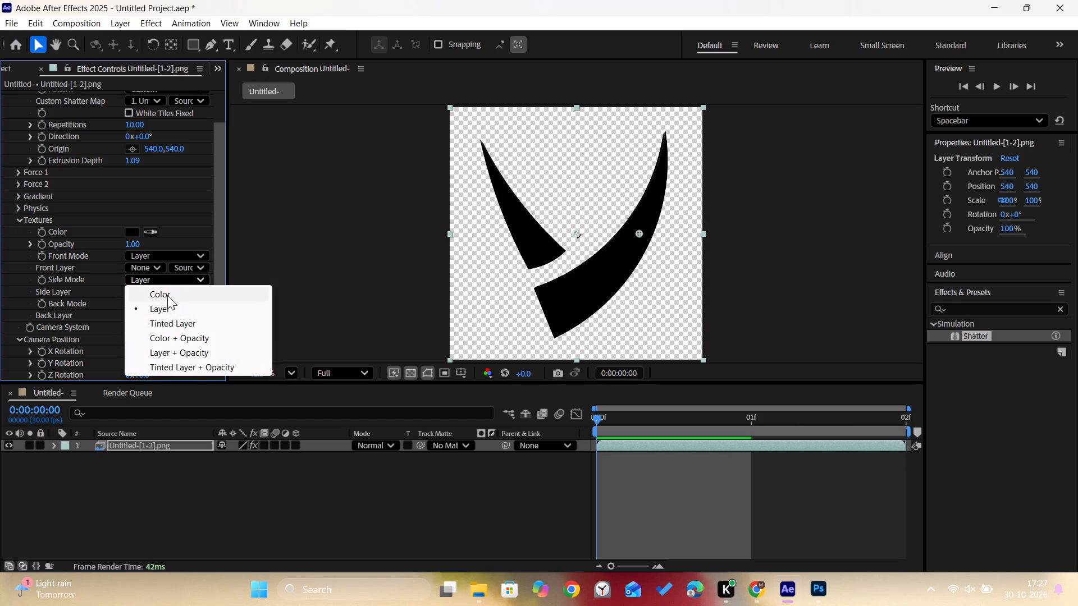
Set Shatter's Textures Front Mode and Back Mode to Color.
{"action": "left_click", "coordinate": [159, 256]}
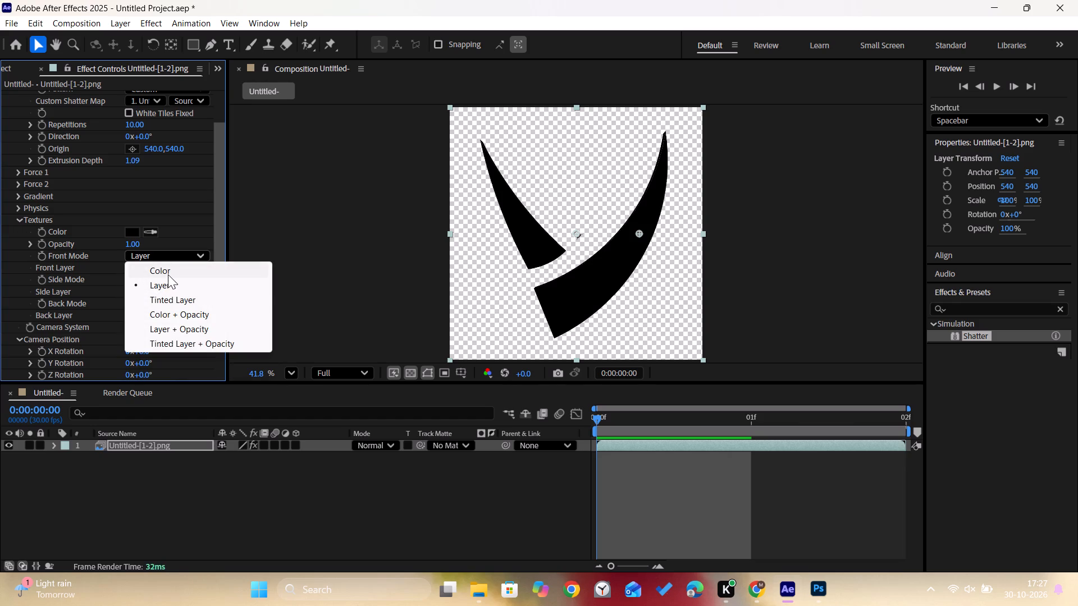
{"action": "left_click", "coordinate": [168, 274]}
{"action": "left_click", "coordinate": [162, 305]}
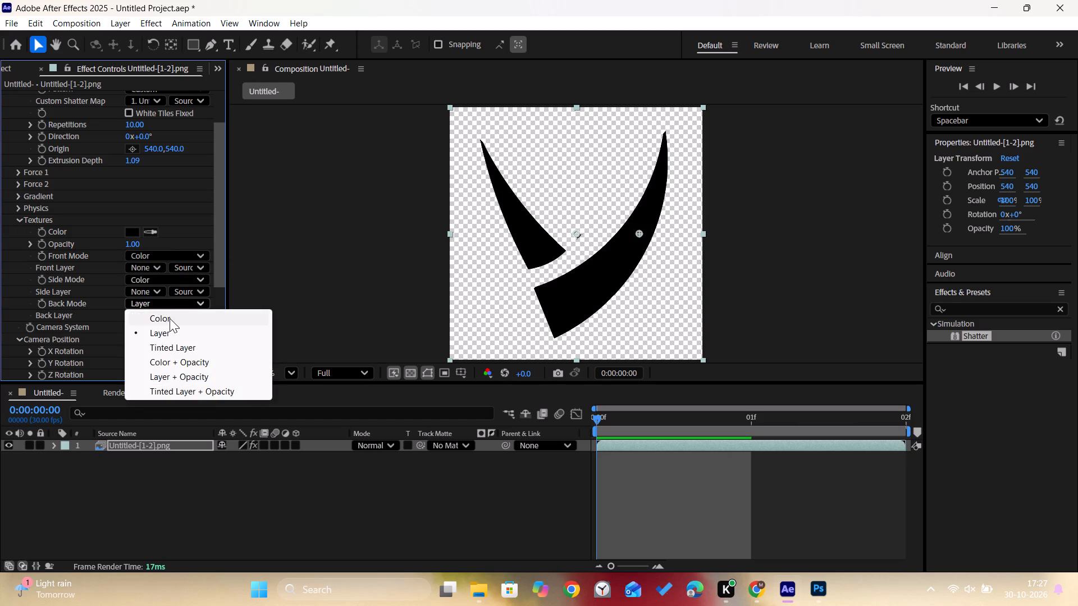
{"action": "left_click", "coordinate": [170, 318]}
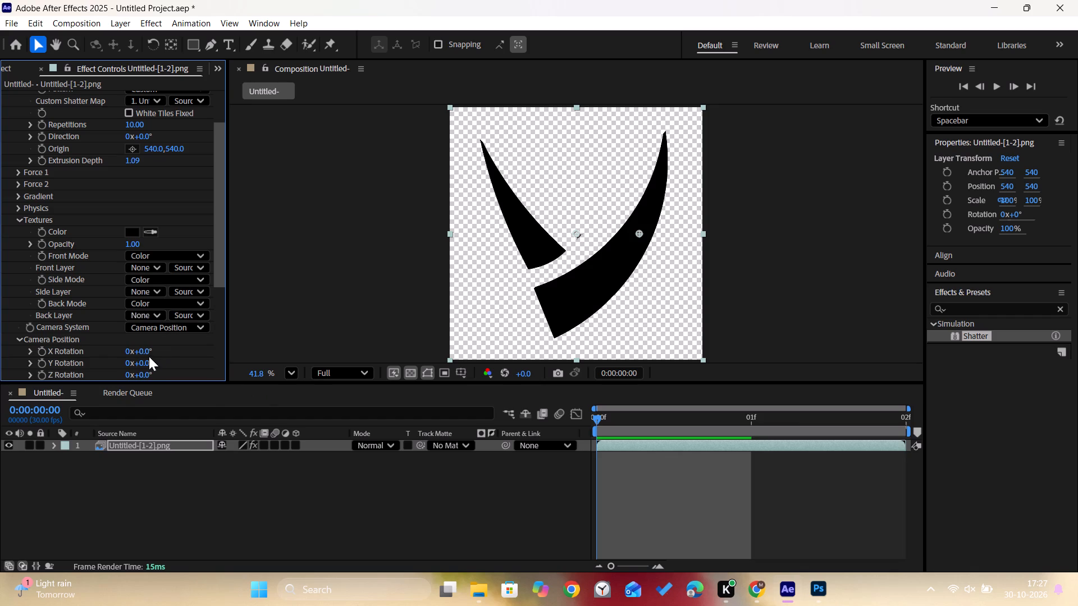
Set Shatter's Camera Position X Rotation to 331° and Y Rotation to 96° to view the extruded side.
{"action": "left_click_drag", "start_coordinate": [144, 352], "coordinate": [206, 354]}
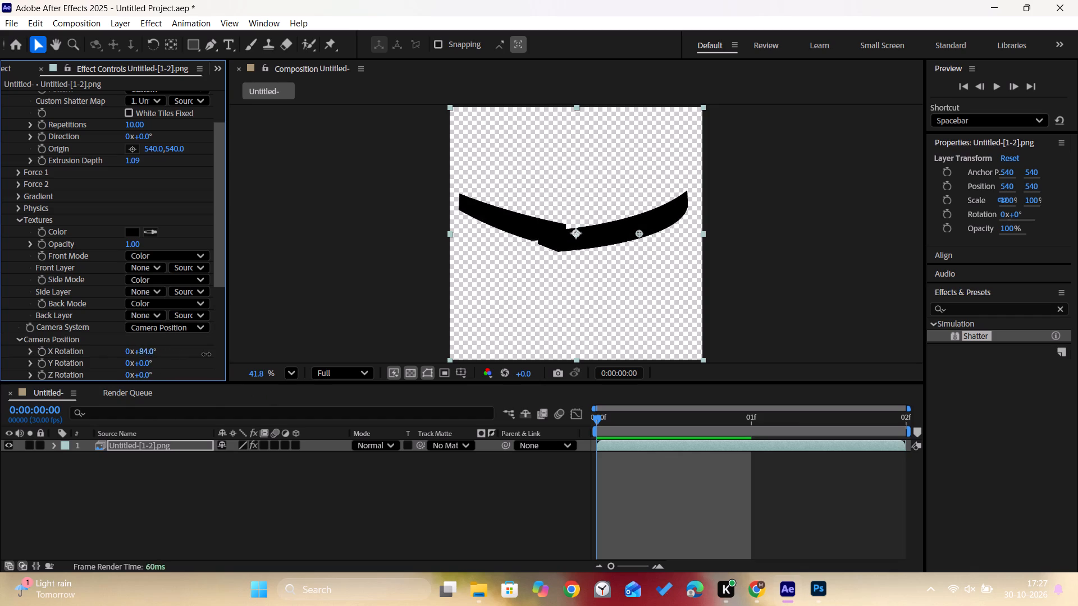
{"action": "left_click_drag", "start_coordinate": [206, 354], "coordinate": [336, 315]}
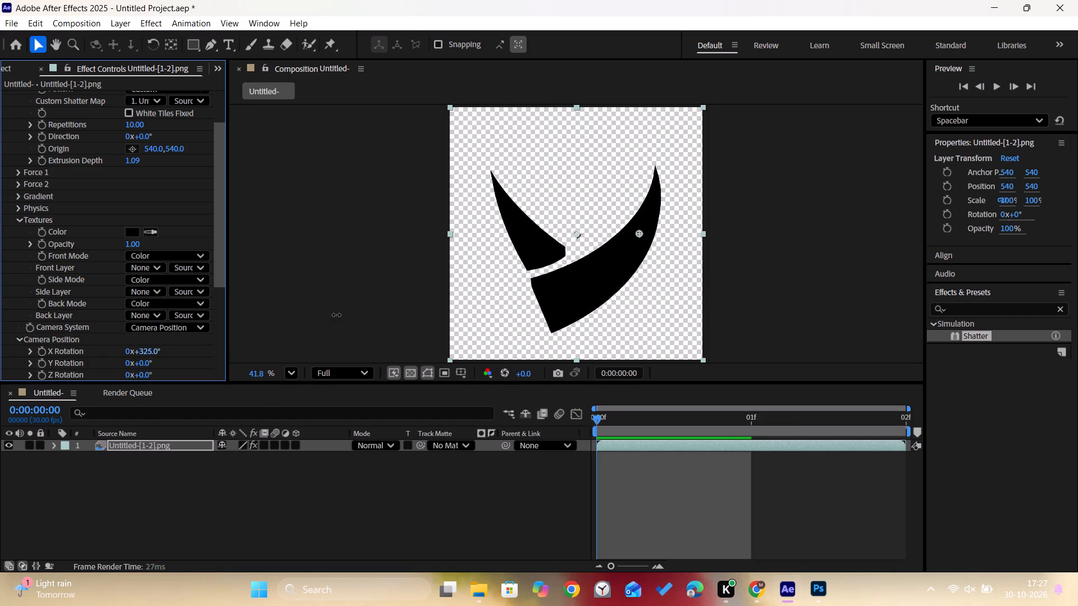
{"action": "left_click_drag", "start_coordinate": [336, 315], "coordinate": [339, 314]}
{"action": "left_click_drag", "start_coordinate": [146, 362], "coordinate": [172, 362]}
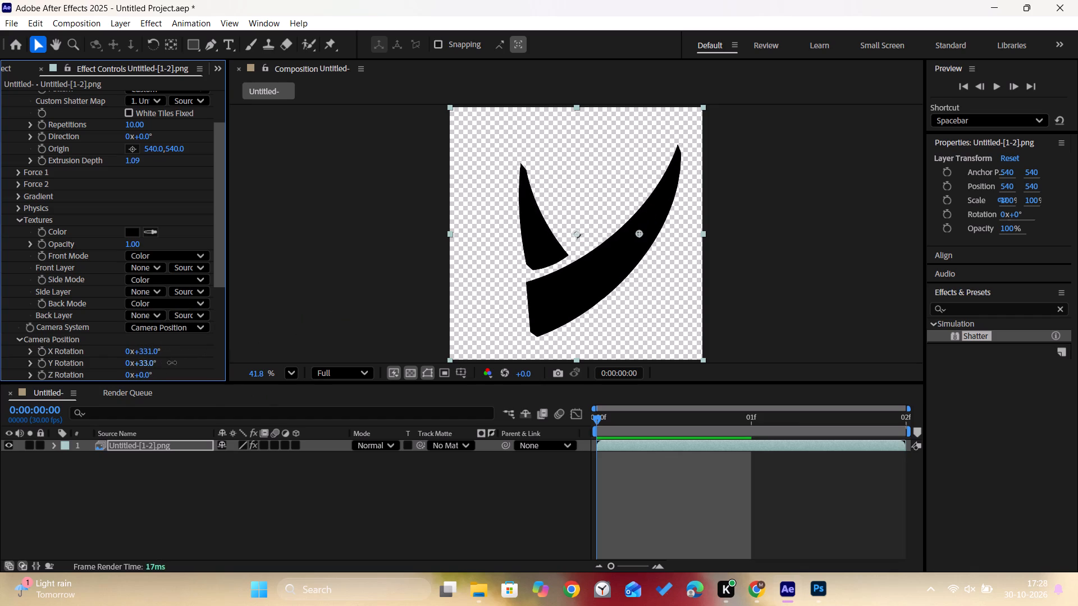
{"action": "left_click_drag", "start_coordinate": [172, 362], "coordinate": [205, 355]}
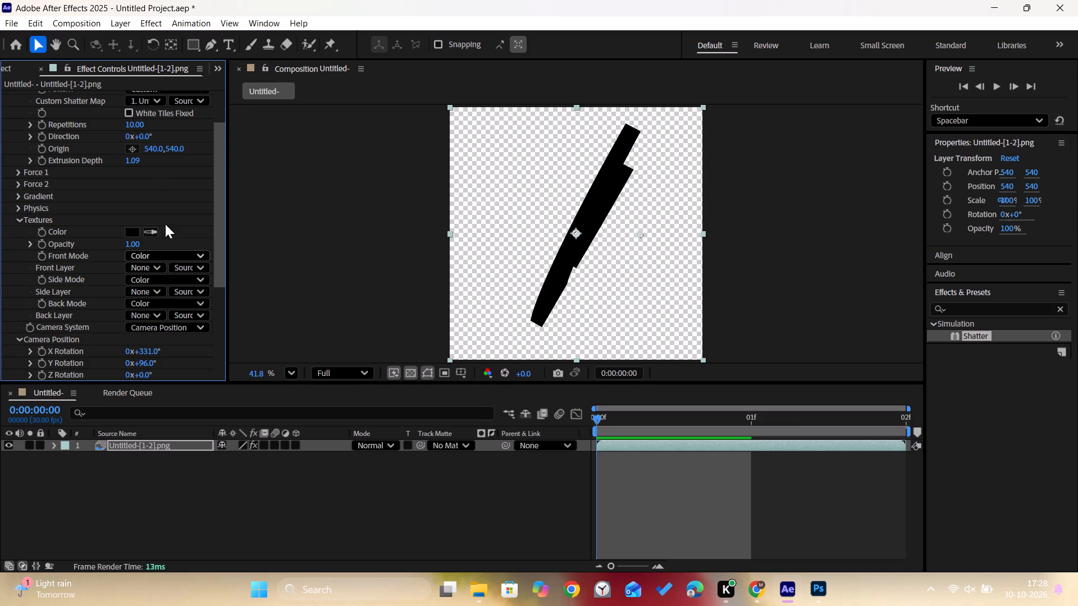
Increase Shatter's Extrusion Depth to 1.96.
{"action": "left_click_drag", "start_coordinate": [136, 160], "coordinate": [159, 164]}
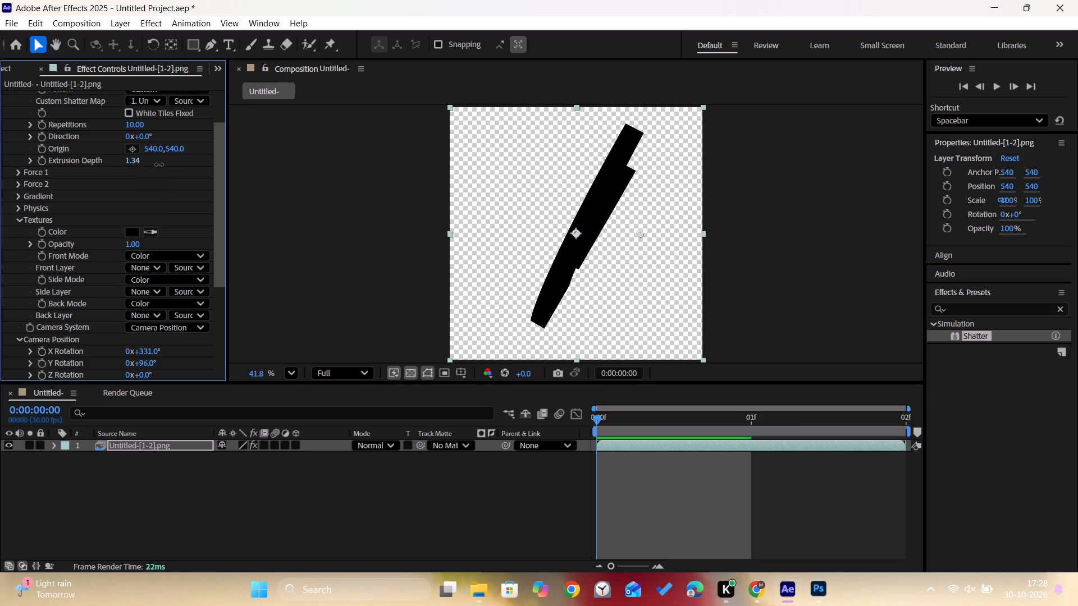
{"action": "left_click_drag", "start_coordinate": [159, 164], "coordinate": [218, 182]}
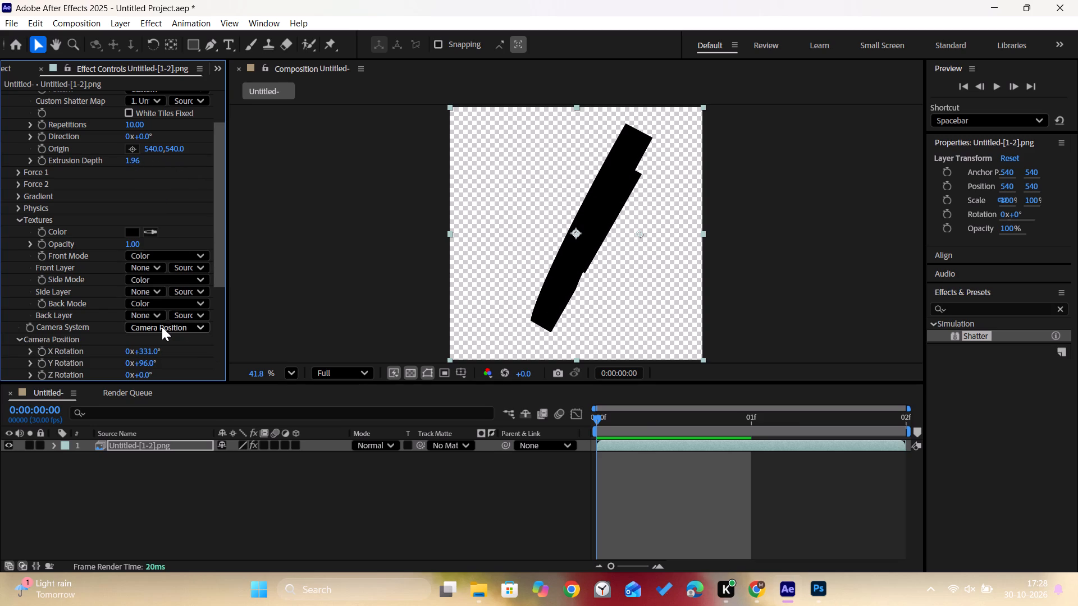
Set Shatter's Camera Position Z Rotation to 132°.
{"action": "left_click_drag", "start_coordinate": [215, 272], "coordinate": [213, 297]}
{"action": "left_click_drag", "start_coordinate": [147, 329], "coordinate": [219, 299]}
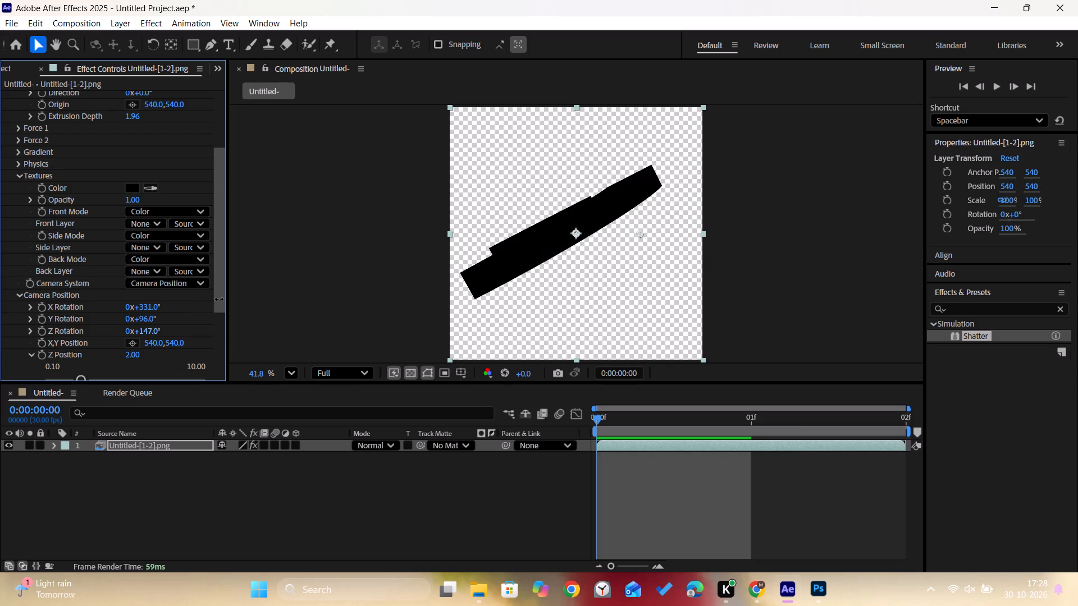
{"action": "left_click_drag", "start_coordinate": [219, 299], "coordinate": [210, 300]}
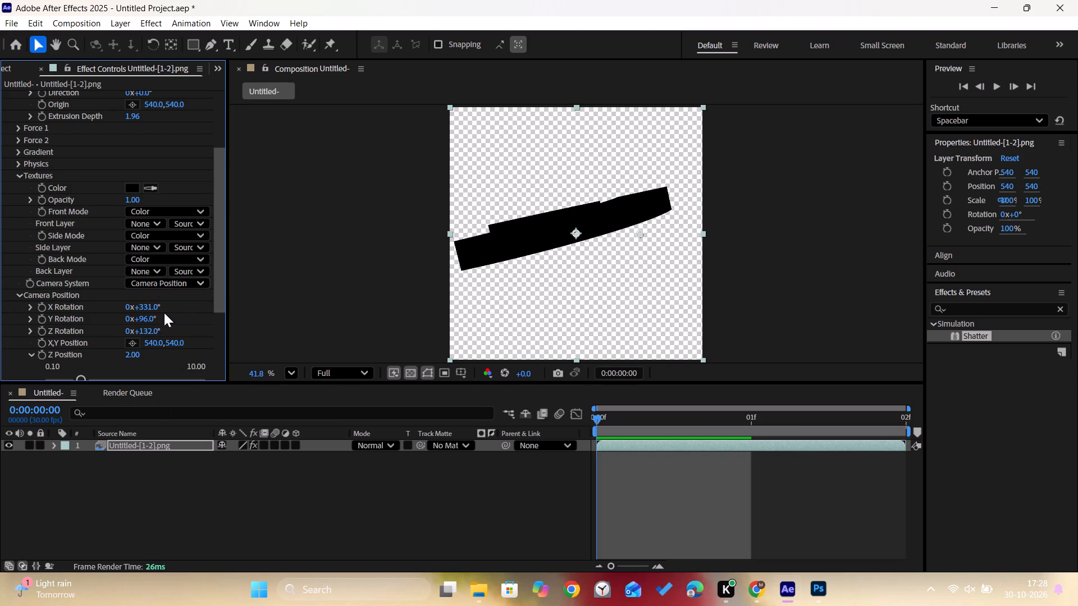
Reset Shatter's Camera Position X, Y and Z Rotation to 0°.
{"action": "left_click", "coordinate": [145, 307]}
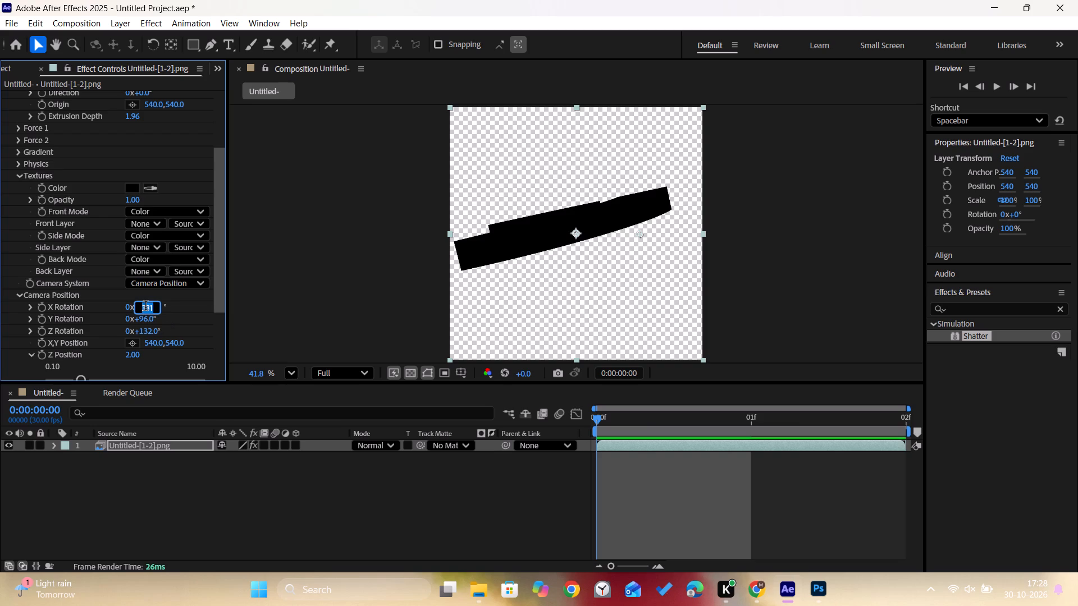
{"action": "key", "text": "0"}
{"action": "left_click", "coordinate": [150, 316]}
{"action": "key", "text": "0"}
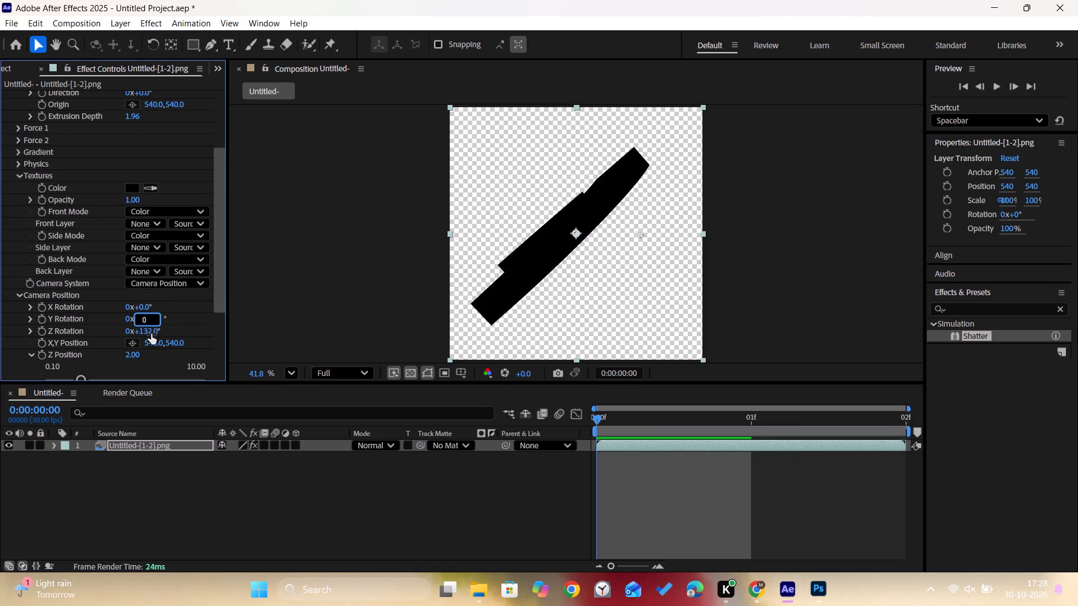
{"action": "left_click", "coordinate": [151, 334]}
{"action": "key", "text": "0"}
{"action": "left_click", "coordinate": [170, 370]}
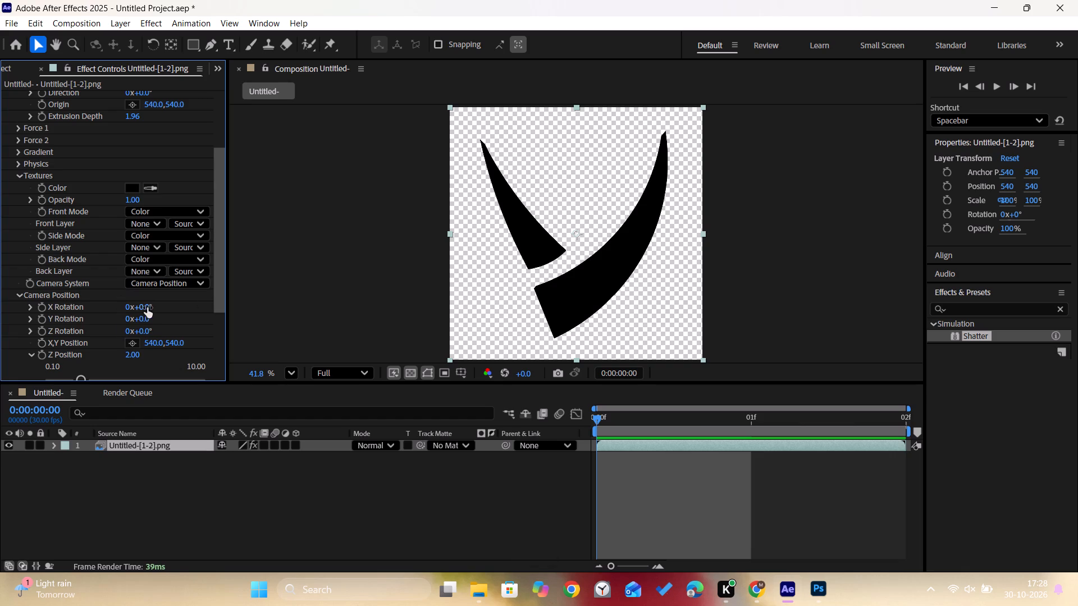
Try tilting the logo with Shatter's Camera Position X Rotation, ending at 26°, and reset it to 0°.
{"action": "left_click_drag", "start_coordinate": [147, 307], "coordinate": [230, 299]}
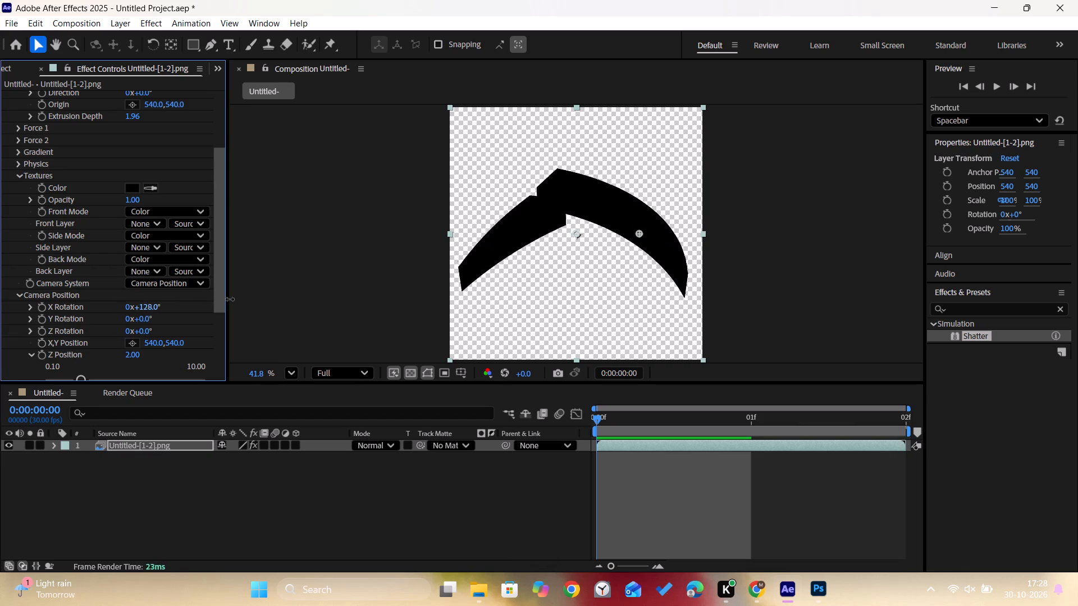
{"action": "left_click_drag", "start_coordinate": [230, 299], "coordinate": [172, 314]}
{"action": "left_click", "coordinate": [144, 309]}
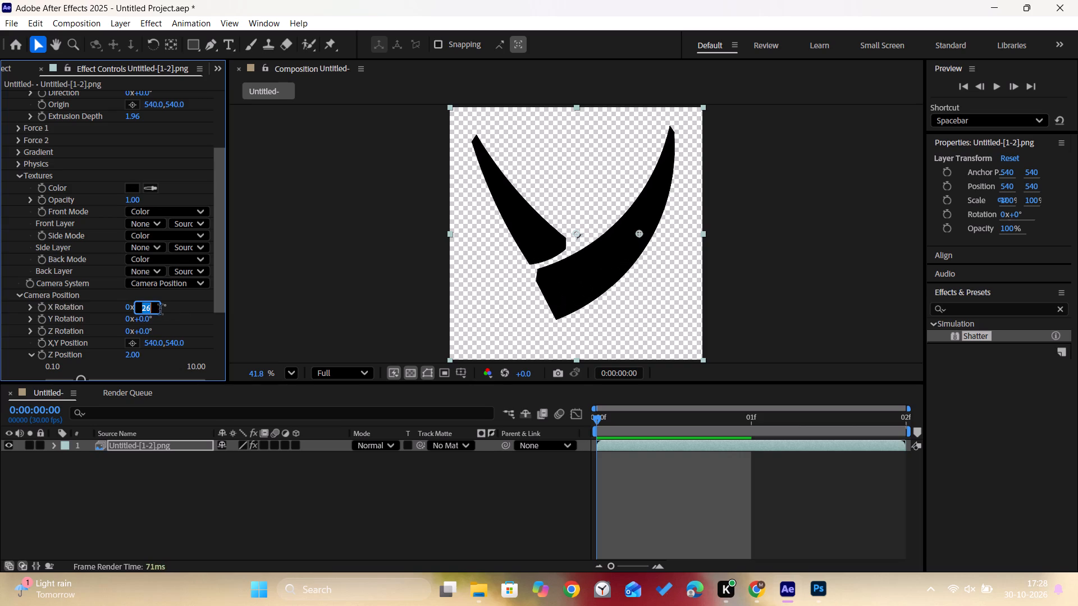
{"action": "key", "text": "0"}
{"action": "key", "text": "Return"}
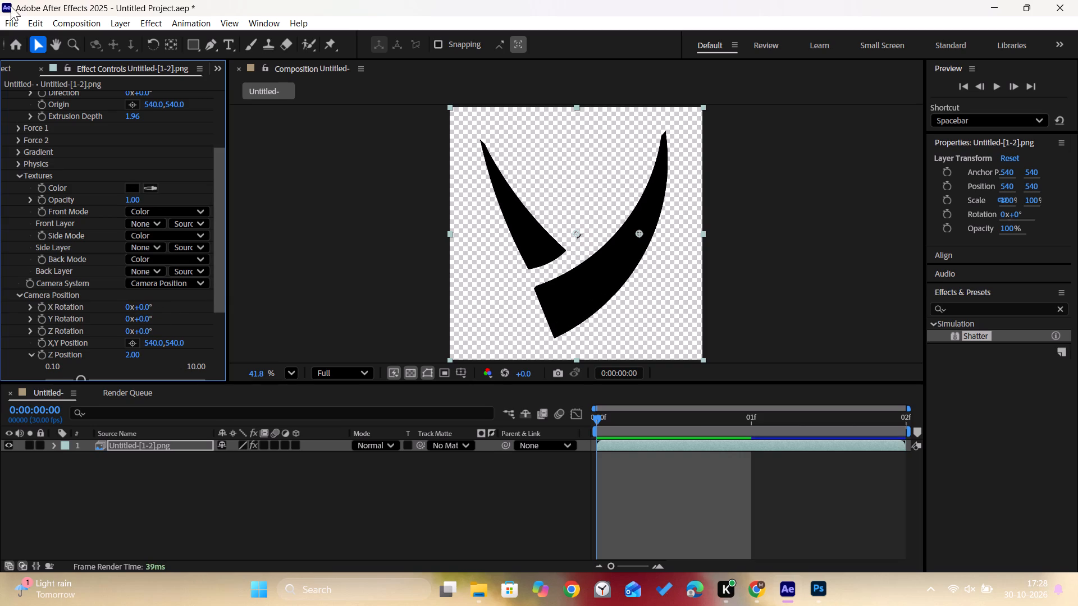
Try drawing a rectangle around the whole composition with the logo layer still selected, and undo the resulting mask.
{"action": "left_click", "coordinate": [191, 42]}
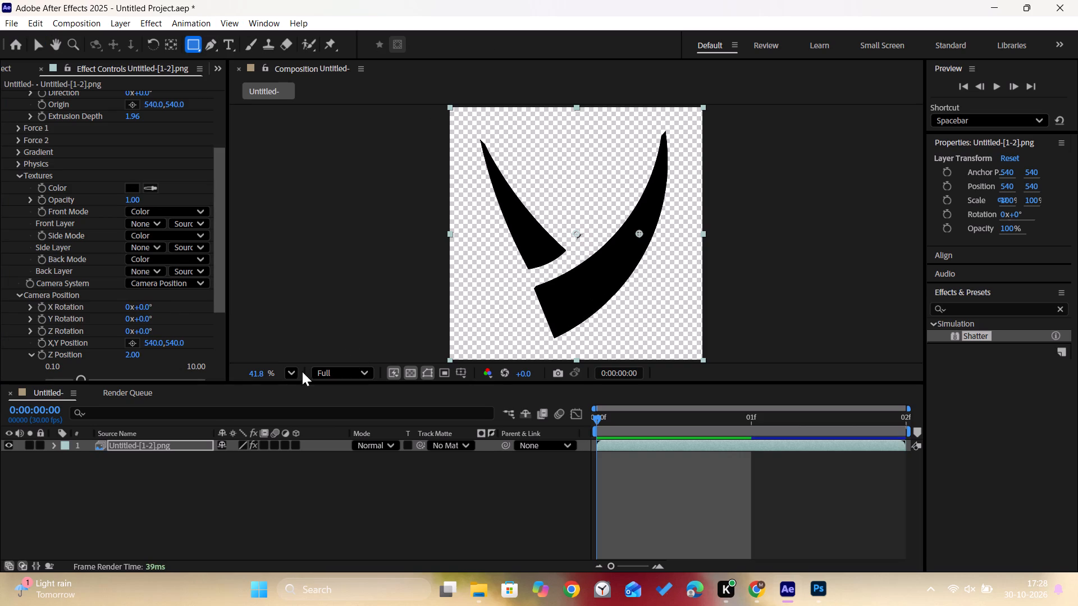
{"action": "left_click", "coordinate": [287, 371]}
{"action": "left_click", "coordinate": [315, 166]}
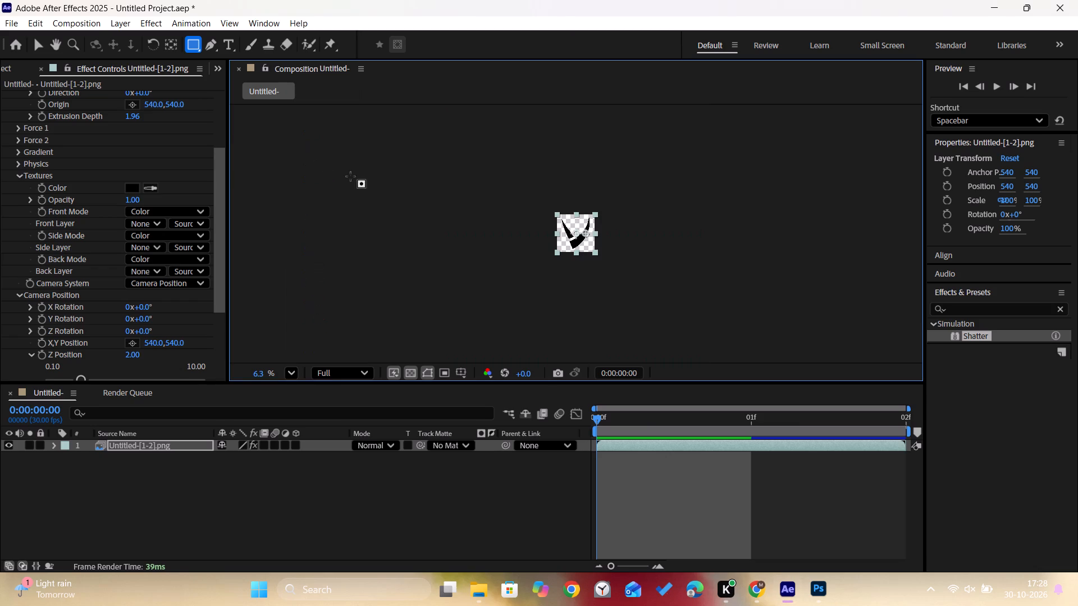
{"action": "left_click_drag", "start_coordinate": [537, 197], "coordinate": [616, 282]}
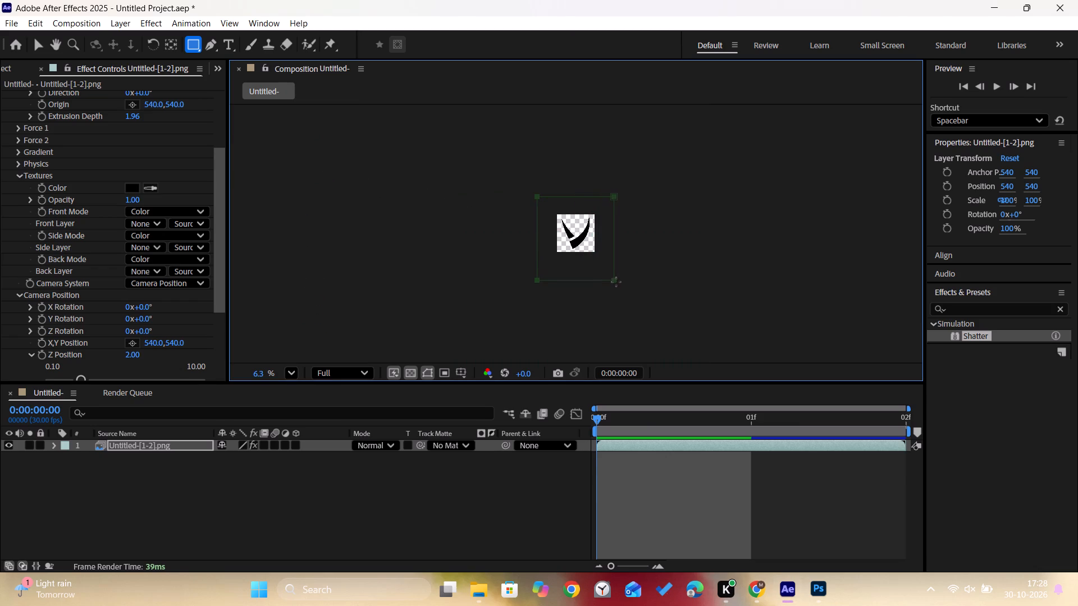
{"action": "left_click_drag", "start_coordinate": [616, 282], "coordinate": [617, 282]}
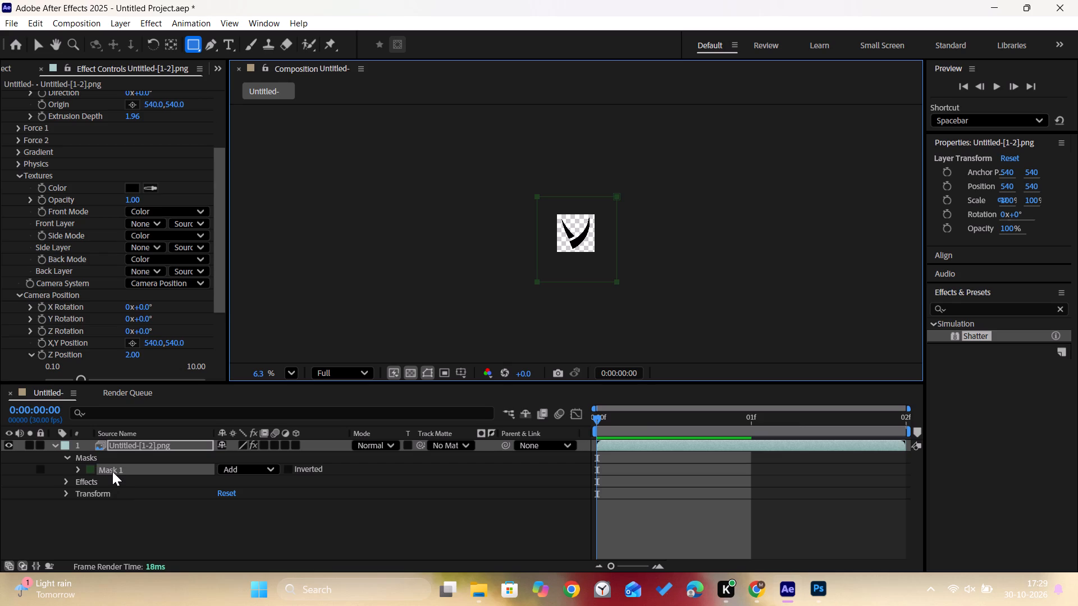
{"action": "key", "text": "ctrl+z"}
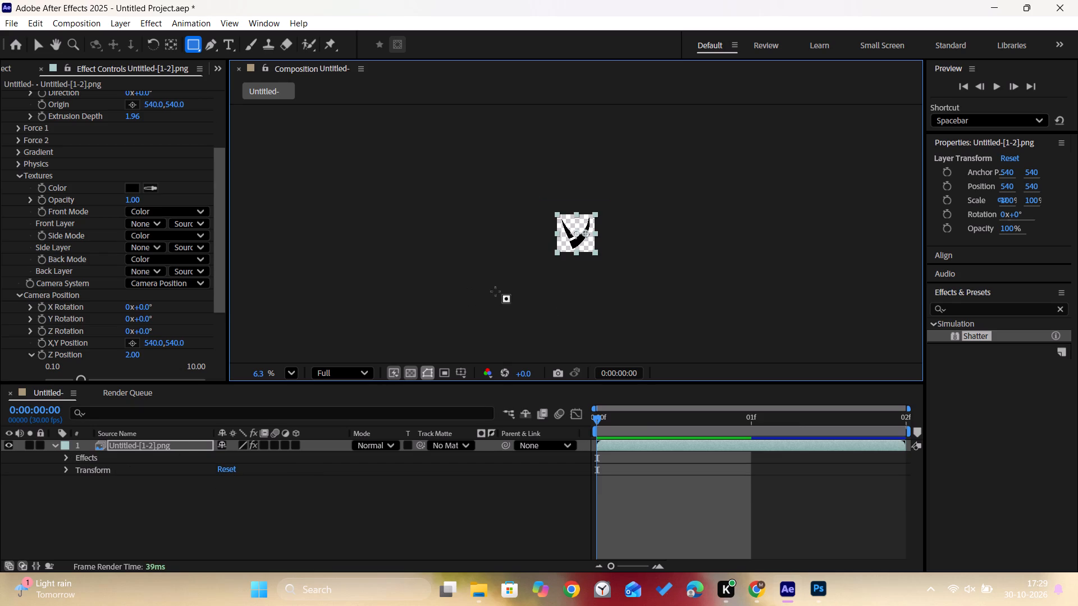
With no layer selected, draw a red rectangle shape of about 1185 × 1209 px covering the whole composition.
{"action": "left_click", "coordinate": [294, 371]}
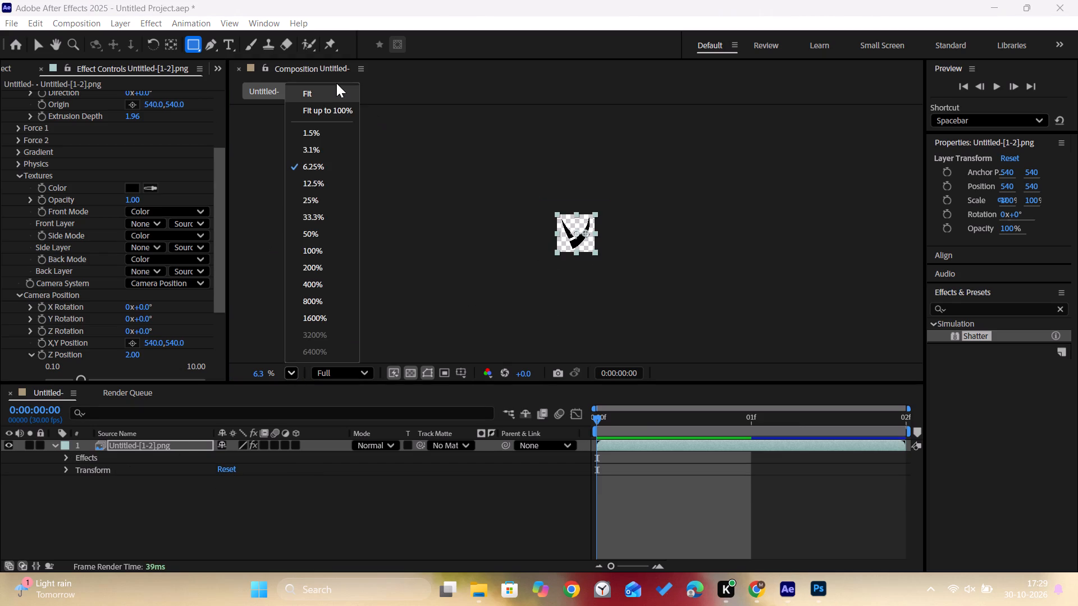
{"action": "left_click", "coordinate": [325, 90]}
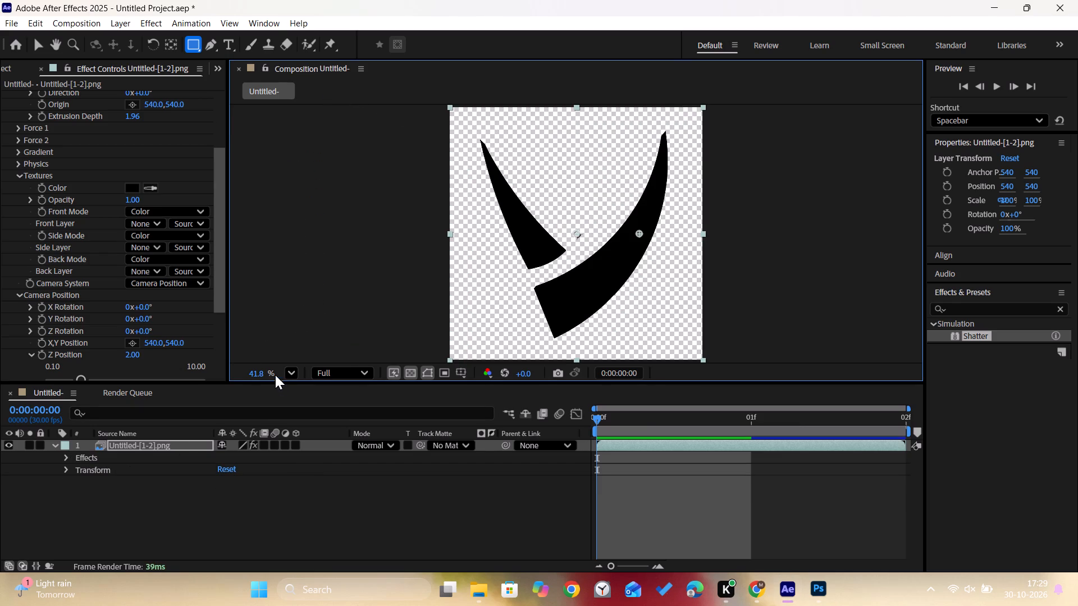
{"action": "left_click", "coordinate": [288, 369]}
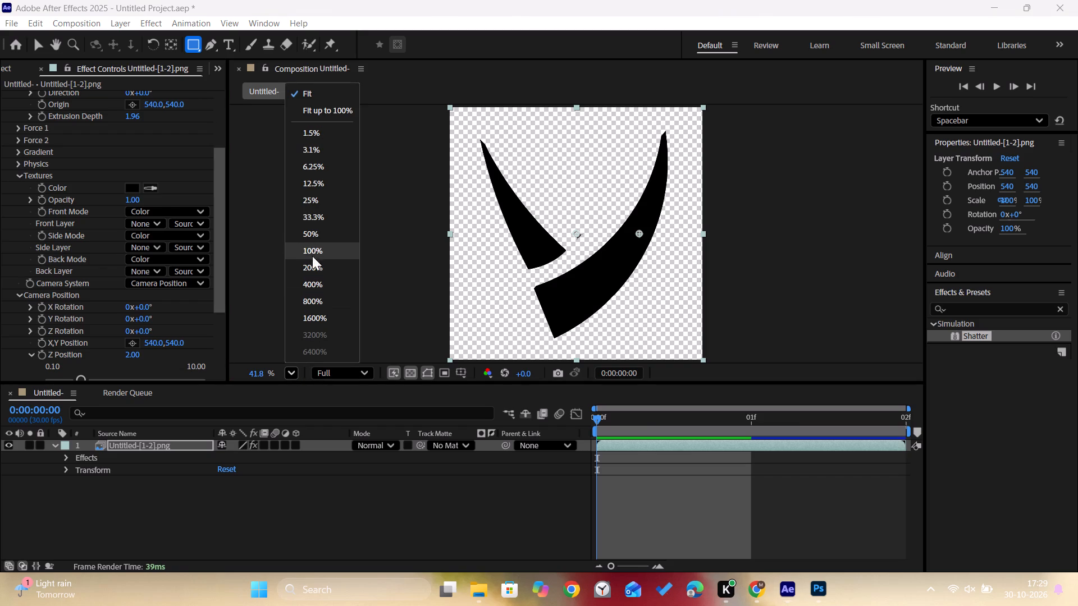
{"action": "left_click", "coordinate": [312, 220]}
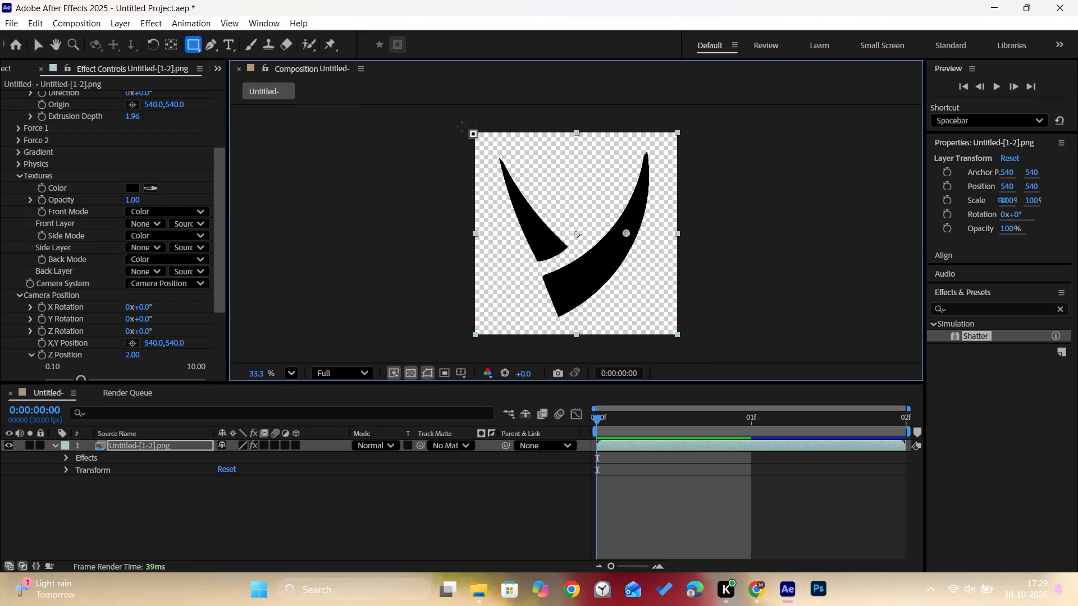
{"action": "left_click", "coordinate": [153, 494]}
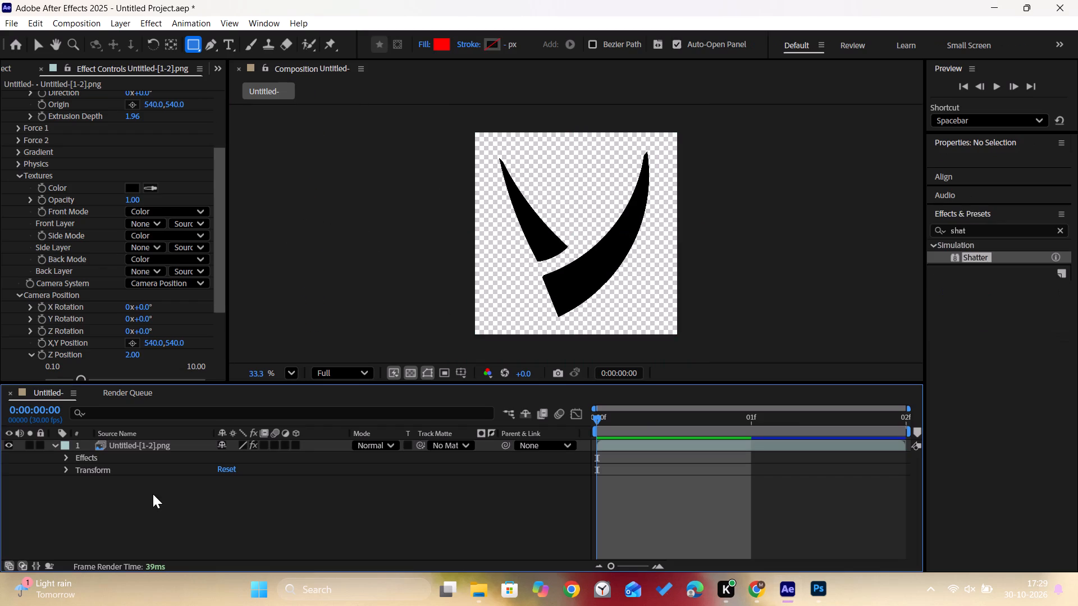
{"action": "left_click_drag", "start_coordinate": [465, 119], "coordinate": [711, 355]}
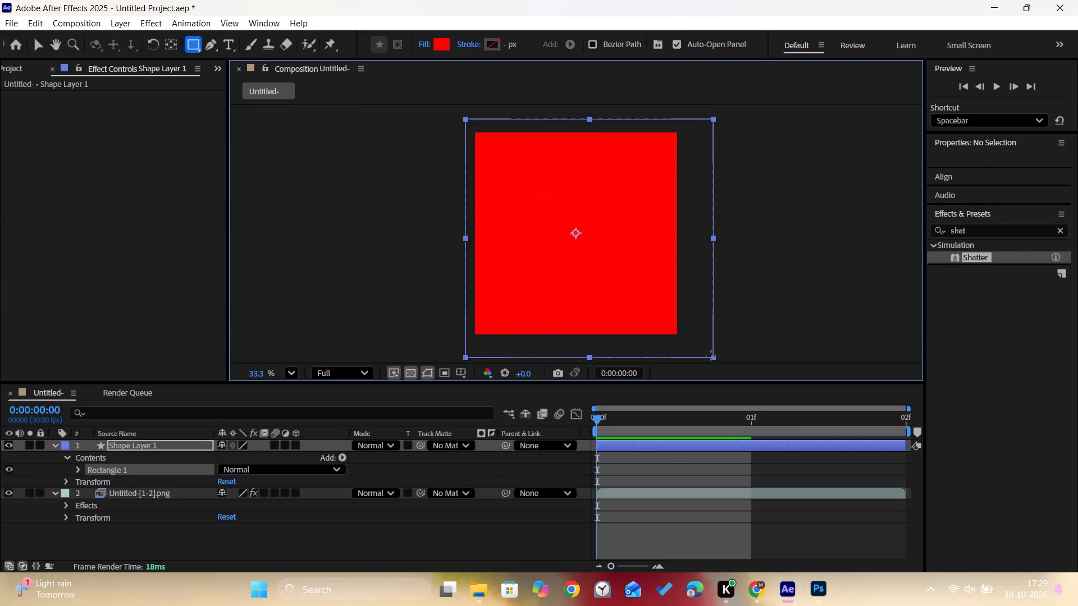
{"action": "left_click_drag", "start_coordinate": [711, 355], "coordinate": [687, 345]}
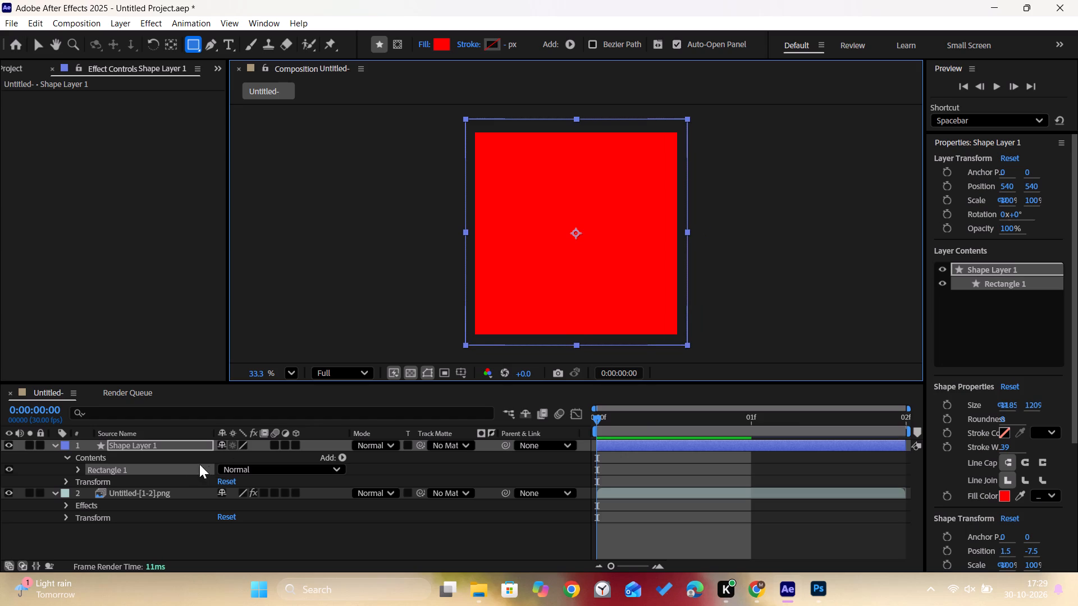
Move the red rectangle's shape layer below the logo PNG layer as a background.
{"action": "left_click_drag", "start_coordinate": [131, 443], "coordinate": [116, 503]}
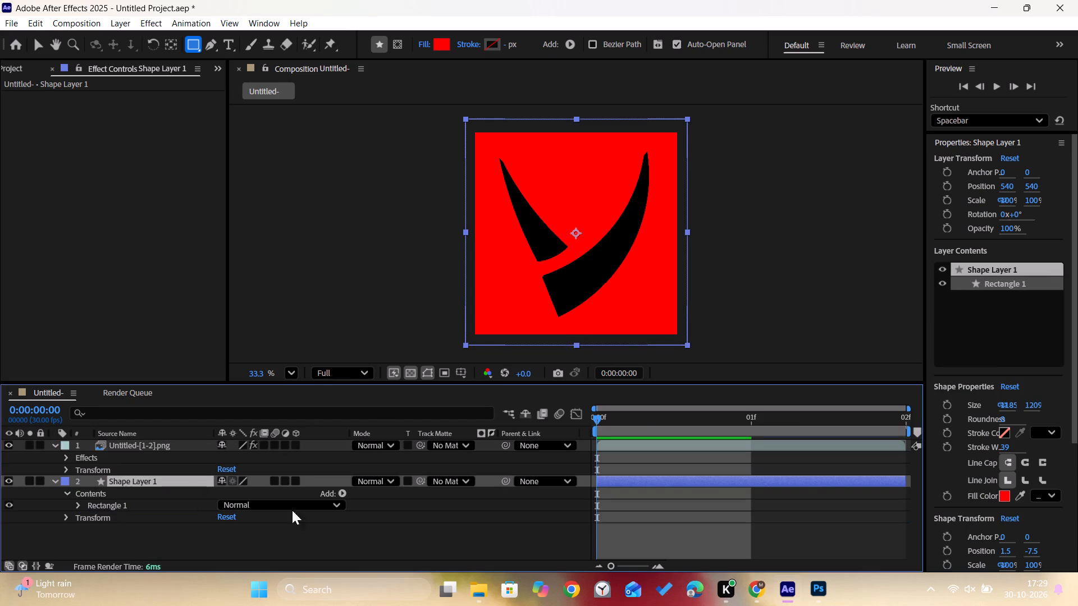
{"action": "left_click", "coordinate": [316, 520]}
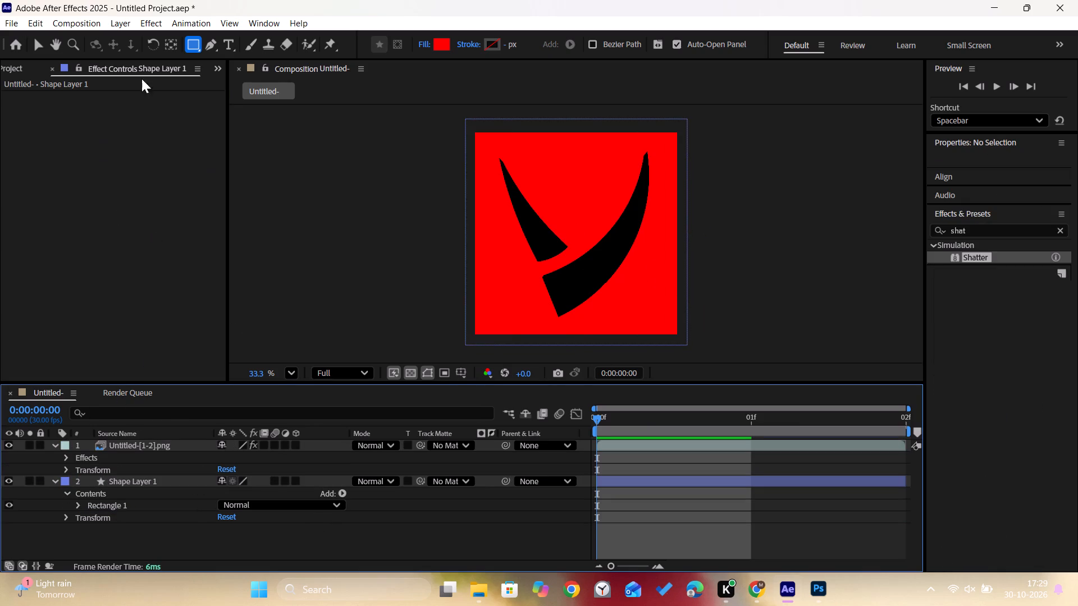
Select the logo layer with the Selection tool and collapse Shatter's Textures and Camera Position settings groups.
{"action": "left_click", "coordinate": [36, 48]}
{"action": "left_click", "coordinate": [573, 273]}
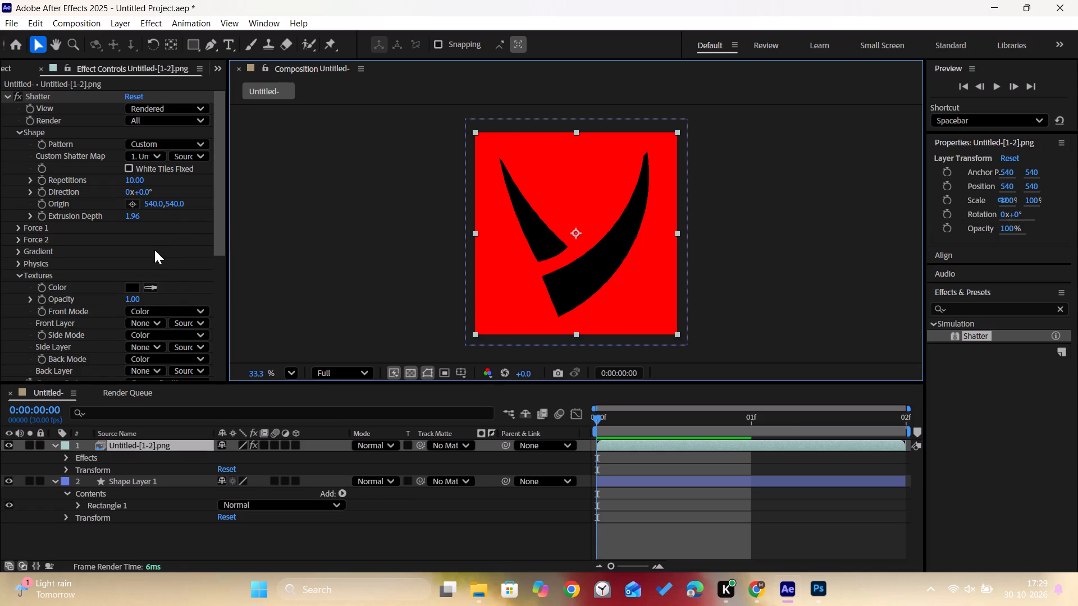
{"action": "left_click_drag", "start_coordinate": [218, 247], "coordinate": [219, 329]}
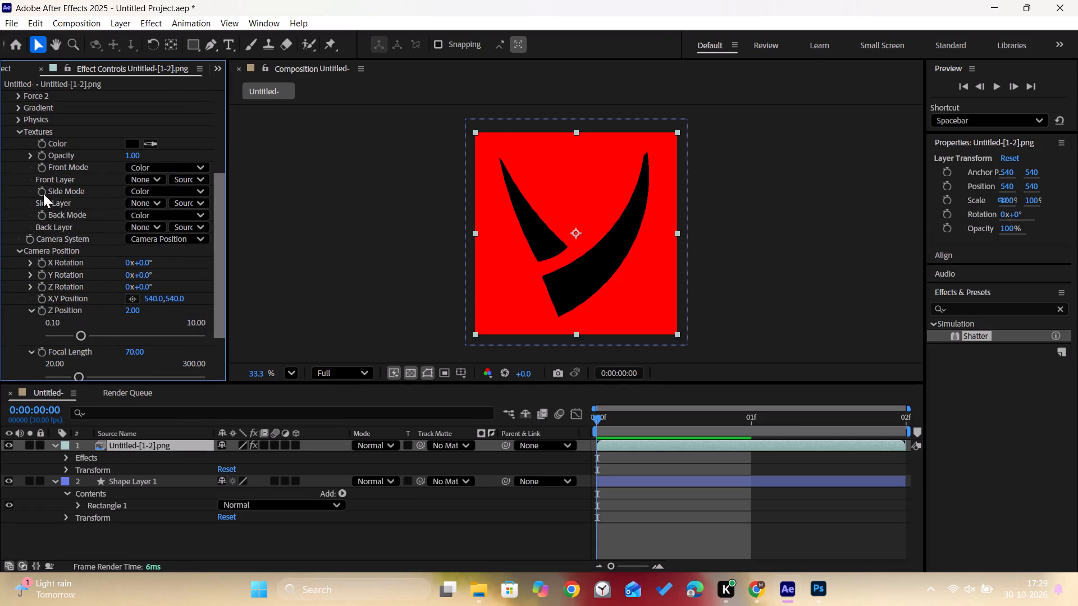
{"action": "left_click", "coordinate": [19, 131]}
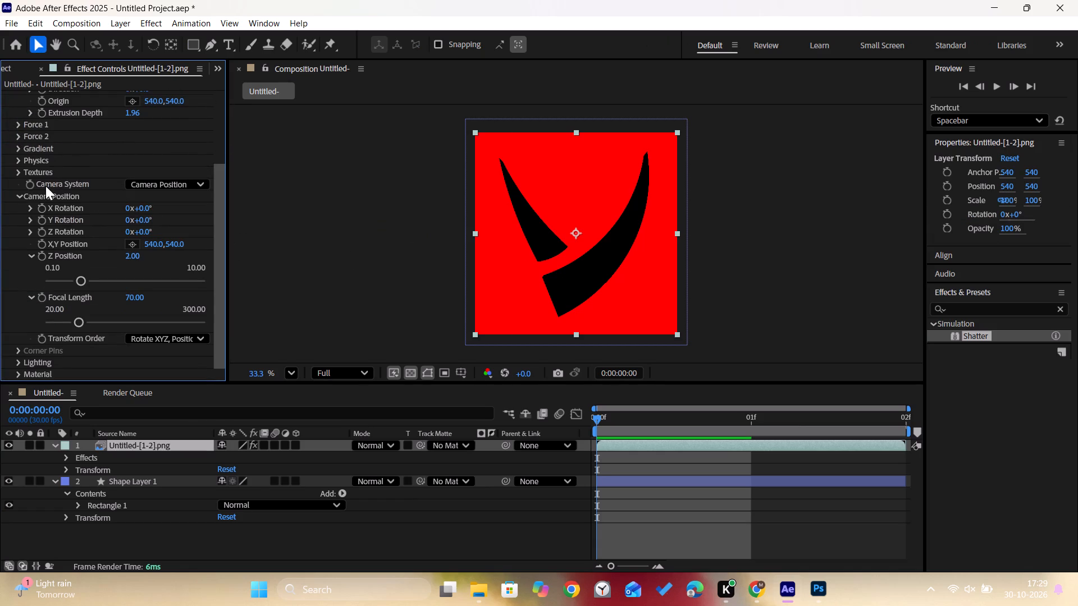
{"action": "left_click", "coordinate": [19, 196]}
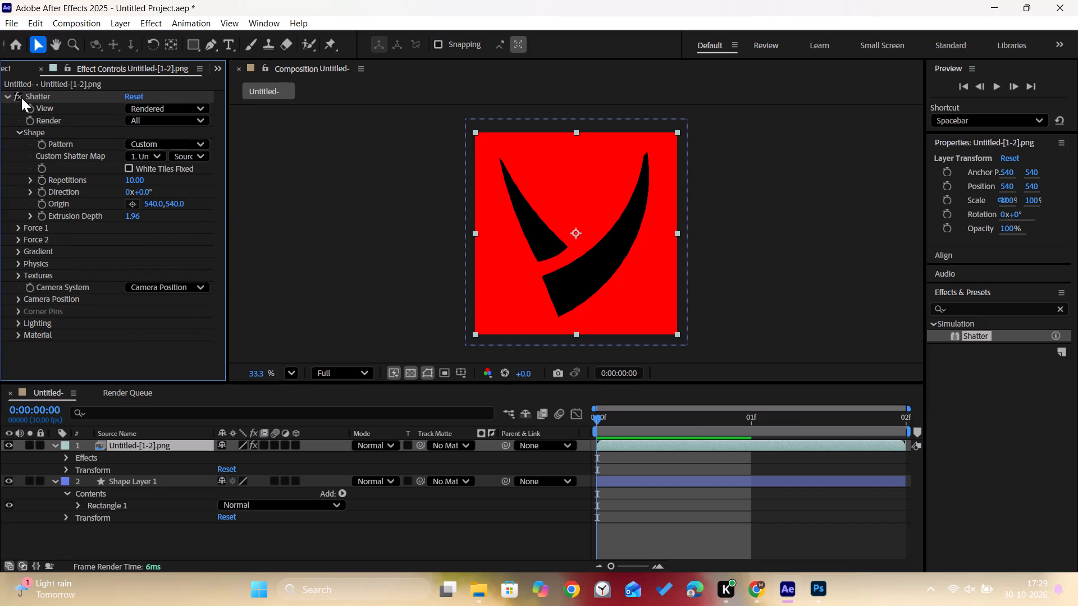
Collapse Shatter's Shape settings group and expand its Camera Position group.
{"action": "left_click", "coordinate": [16, 132]}
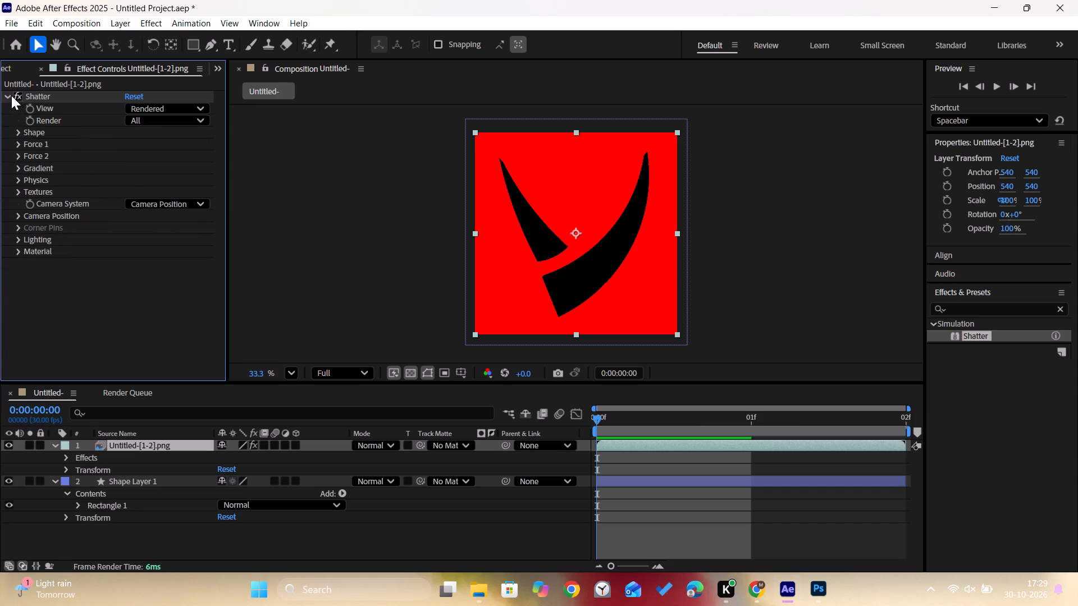
{"action": "left_click", "coordinate": [7, 96]}
{"action": "left_click", "coordinate": [7, 97]}
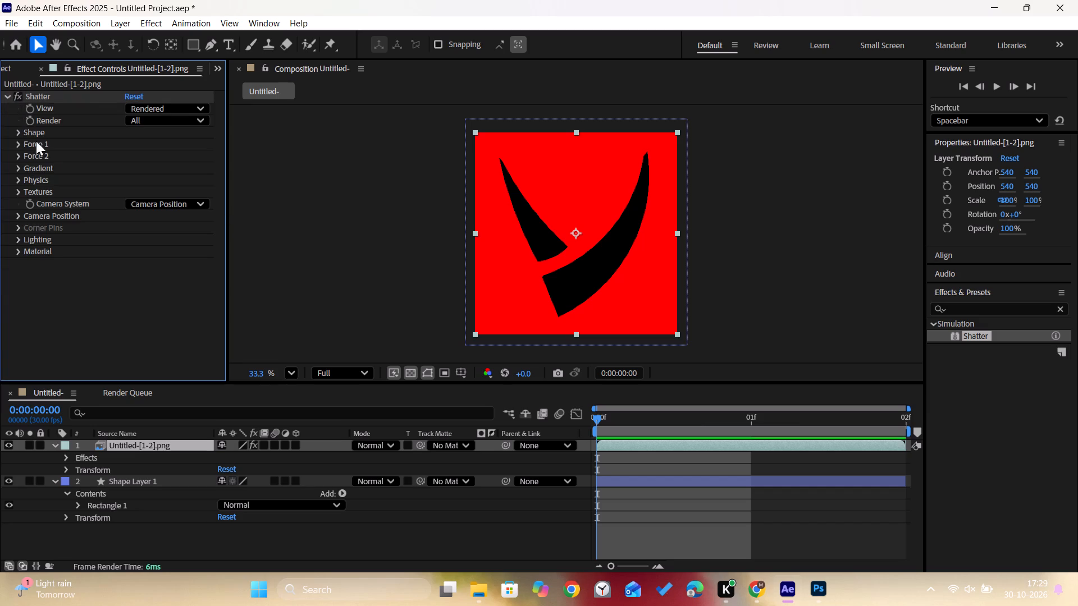
{"action": "left_click", "coordinate": [13, 215]}
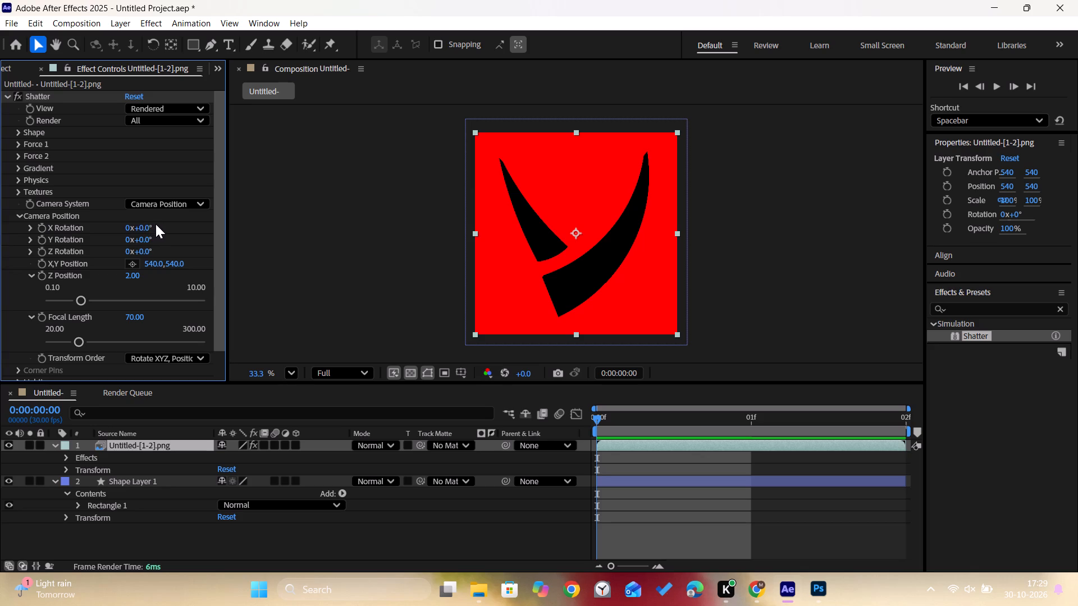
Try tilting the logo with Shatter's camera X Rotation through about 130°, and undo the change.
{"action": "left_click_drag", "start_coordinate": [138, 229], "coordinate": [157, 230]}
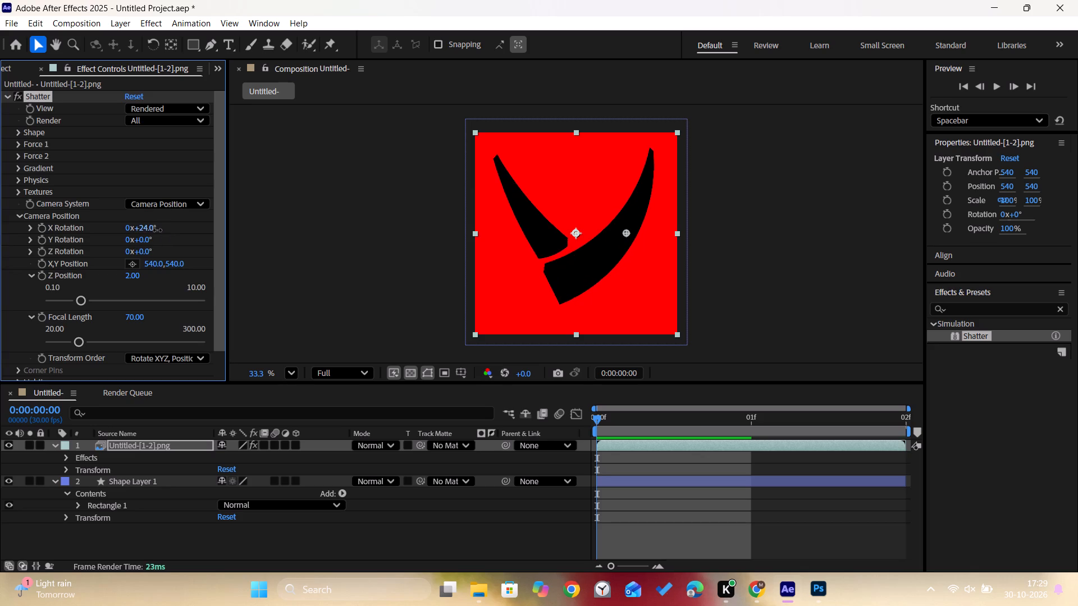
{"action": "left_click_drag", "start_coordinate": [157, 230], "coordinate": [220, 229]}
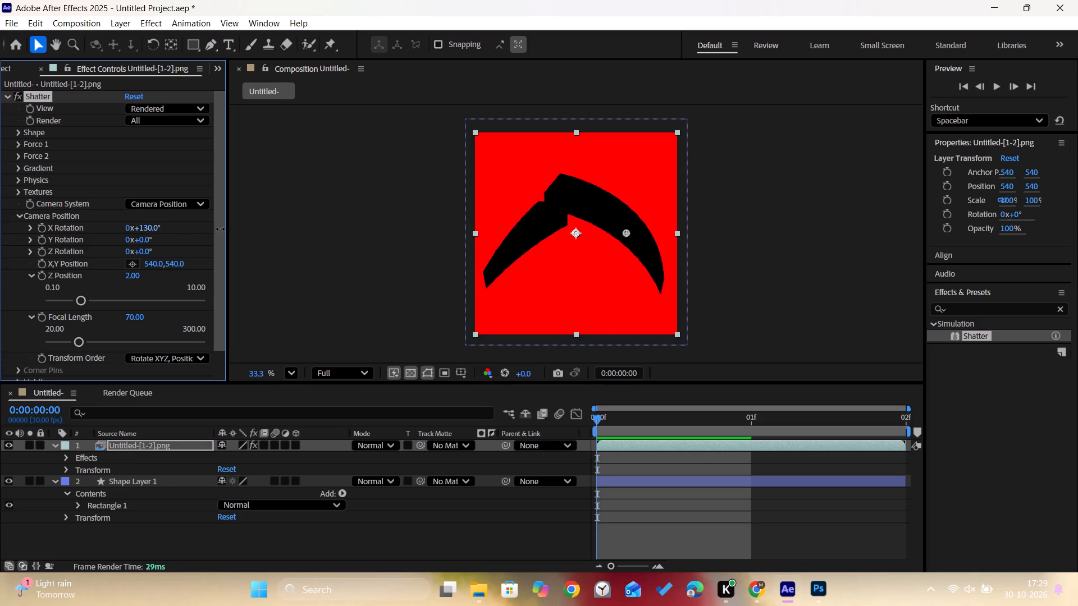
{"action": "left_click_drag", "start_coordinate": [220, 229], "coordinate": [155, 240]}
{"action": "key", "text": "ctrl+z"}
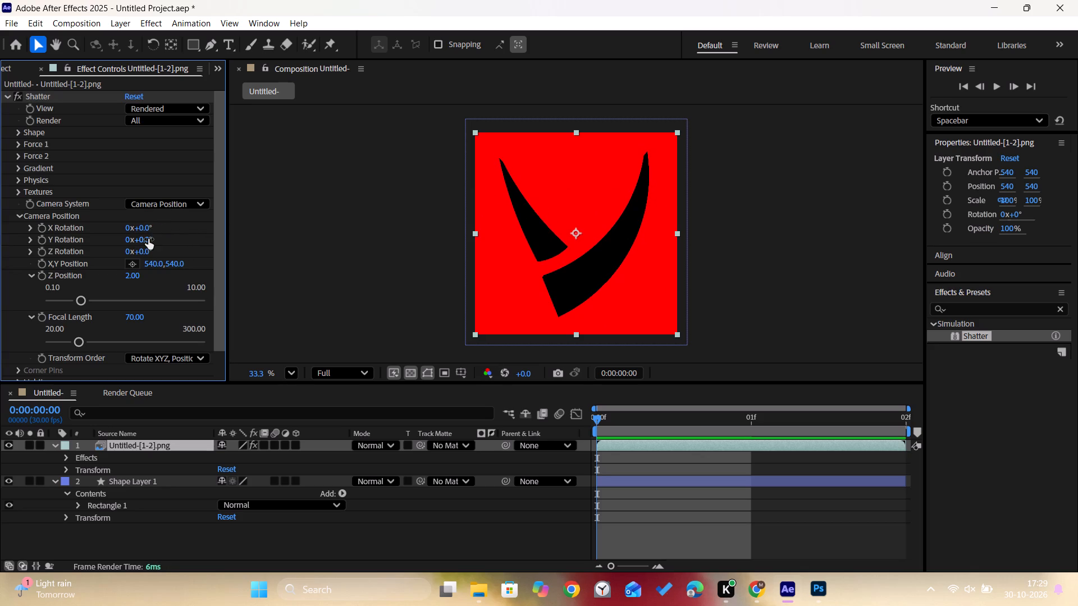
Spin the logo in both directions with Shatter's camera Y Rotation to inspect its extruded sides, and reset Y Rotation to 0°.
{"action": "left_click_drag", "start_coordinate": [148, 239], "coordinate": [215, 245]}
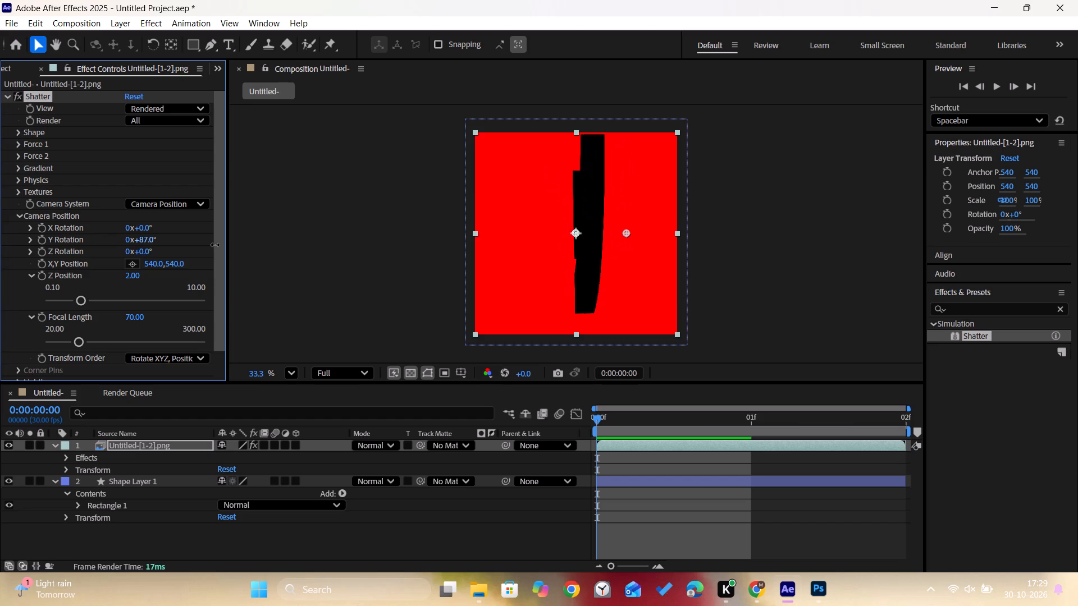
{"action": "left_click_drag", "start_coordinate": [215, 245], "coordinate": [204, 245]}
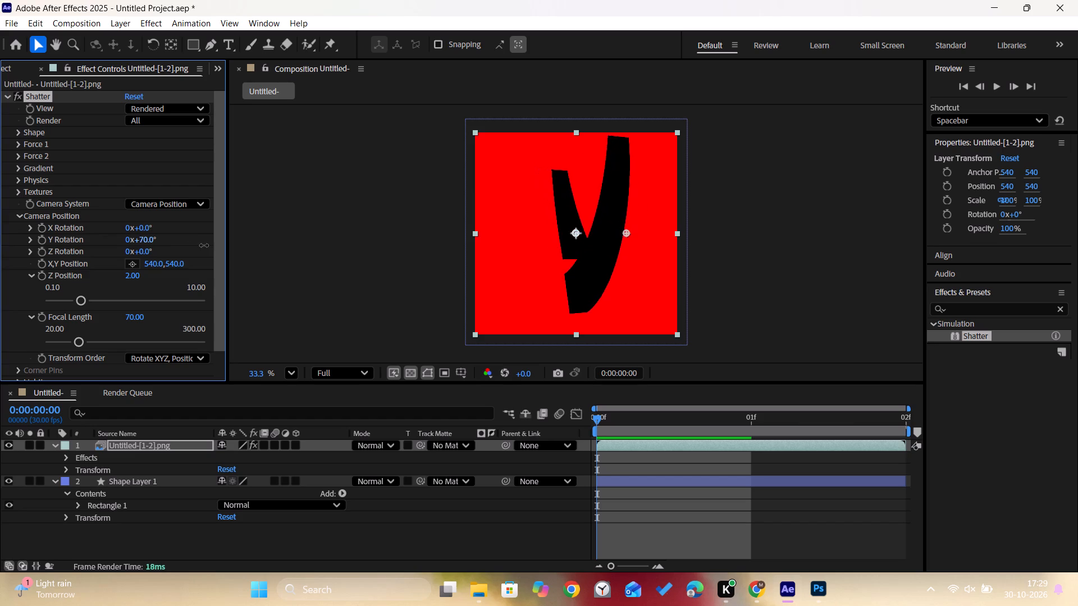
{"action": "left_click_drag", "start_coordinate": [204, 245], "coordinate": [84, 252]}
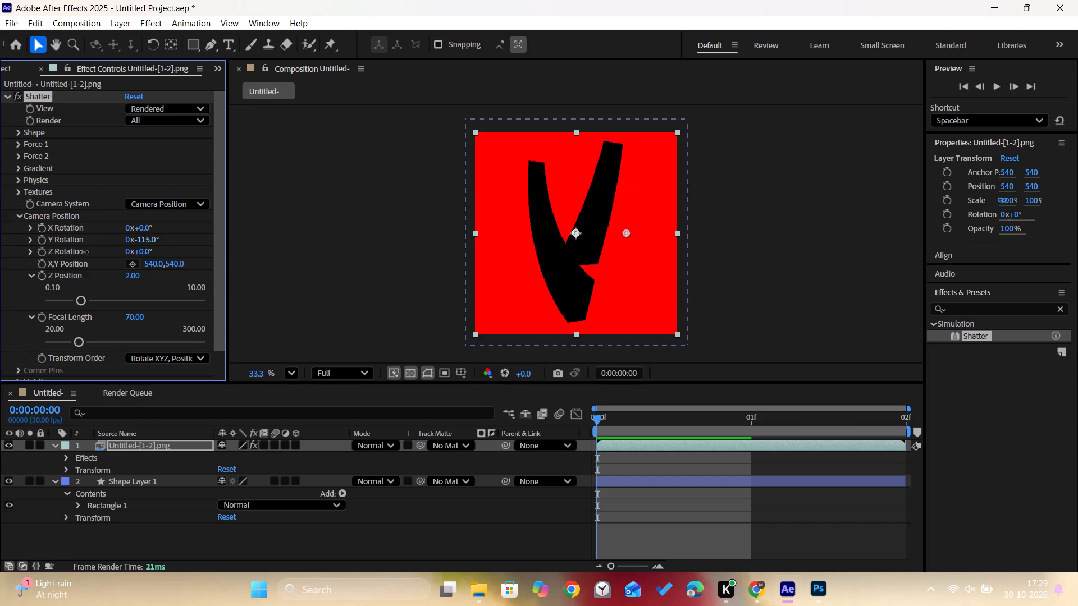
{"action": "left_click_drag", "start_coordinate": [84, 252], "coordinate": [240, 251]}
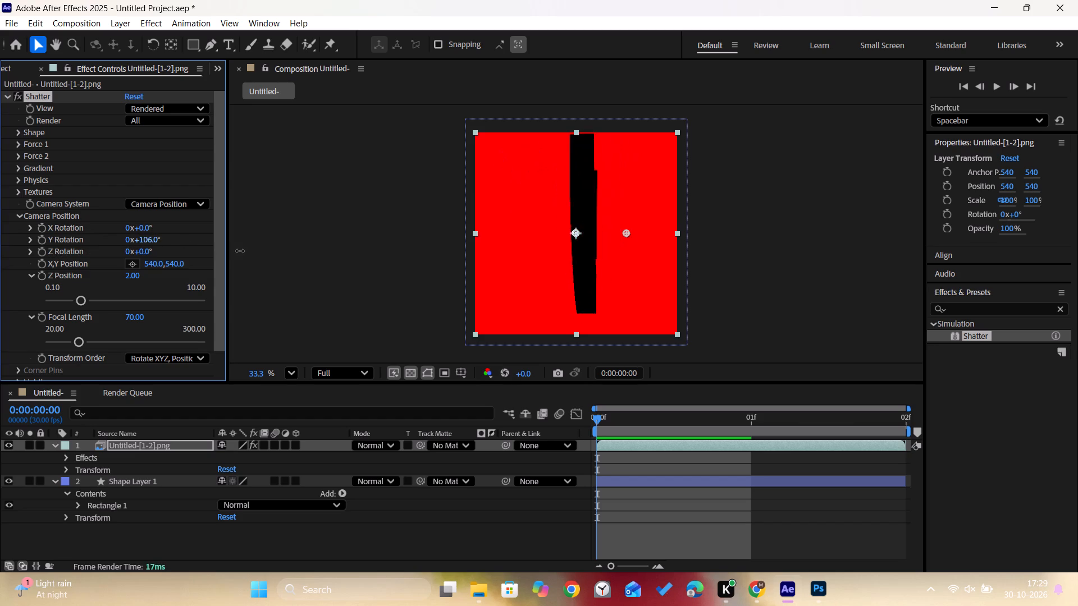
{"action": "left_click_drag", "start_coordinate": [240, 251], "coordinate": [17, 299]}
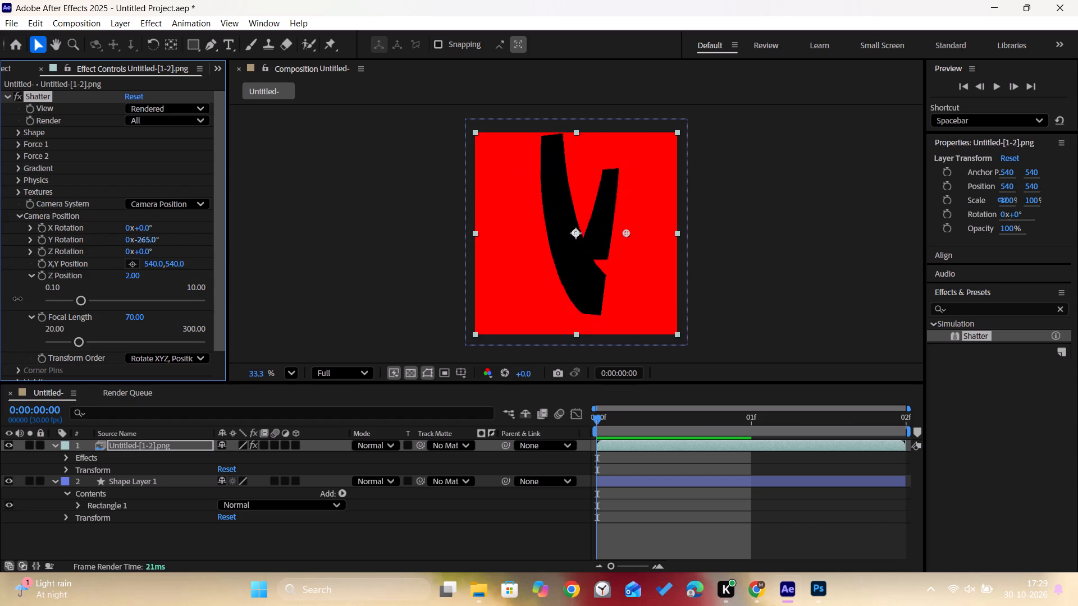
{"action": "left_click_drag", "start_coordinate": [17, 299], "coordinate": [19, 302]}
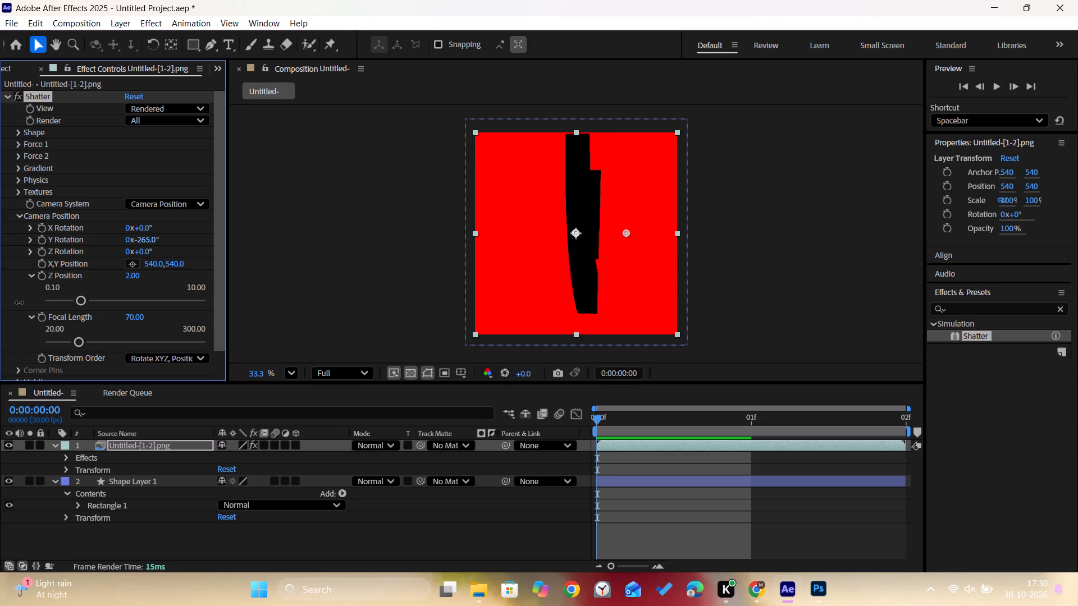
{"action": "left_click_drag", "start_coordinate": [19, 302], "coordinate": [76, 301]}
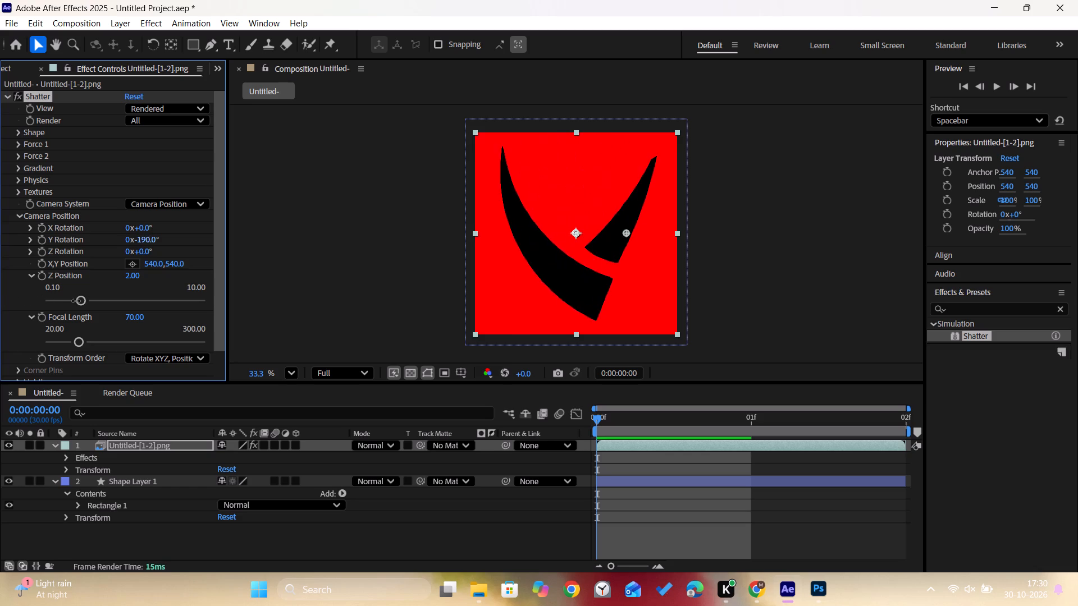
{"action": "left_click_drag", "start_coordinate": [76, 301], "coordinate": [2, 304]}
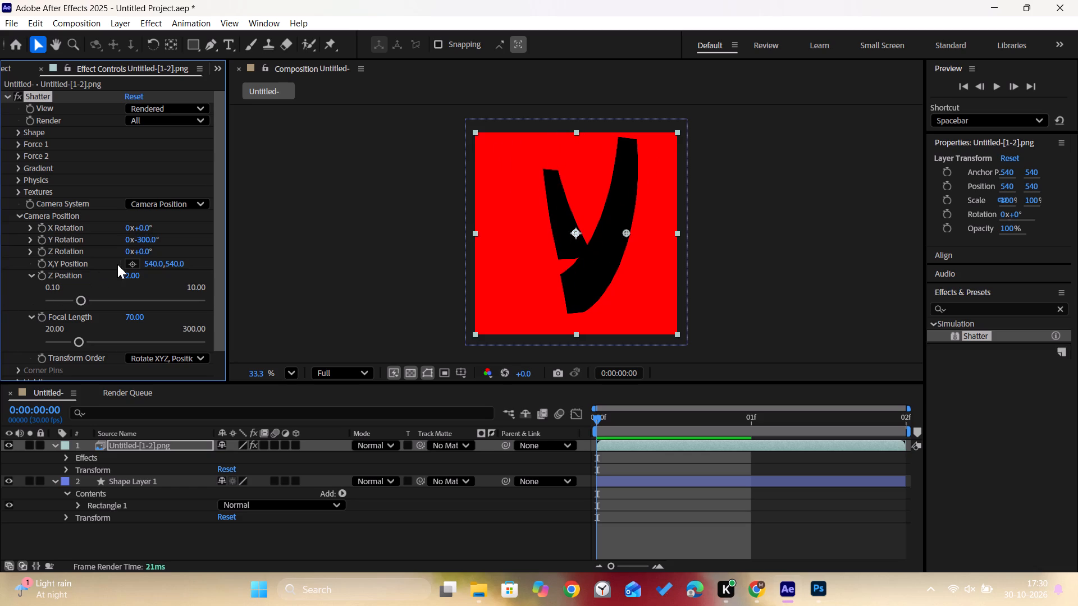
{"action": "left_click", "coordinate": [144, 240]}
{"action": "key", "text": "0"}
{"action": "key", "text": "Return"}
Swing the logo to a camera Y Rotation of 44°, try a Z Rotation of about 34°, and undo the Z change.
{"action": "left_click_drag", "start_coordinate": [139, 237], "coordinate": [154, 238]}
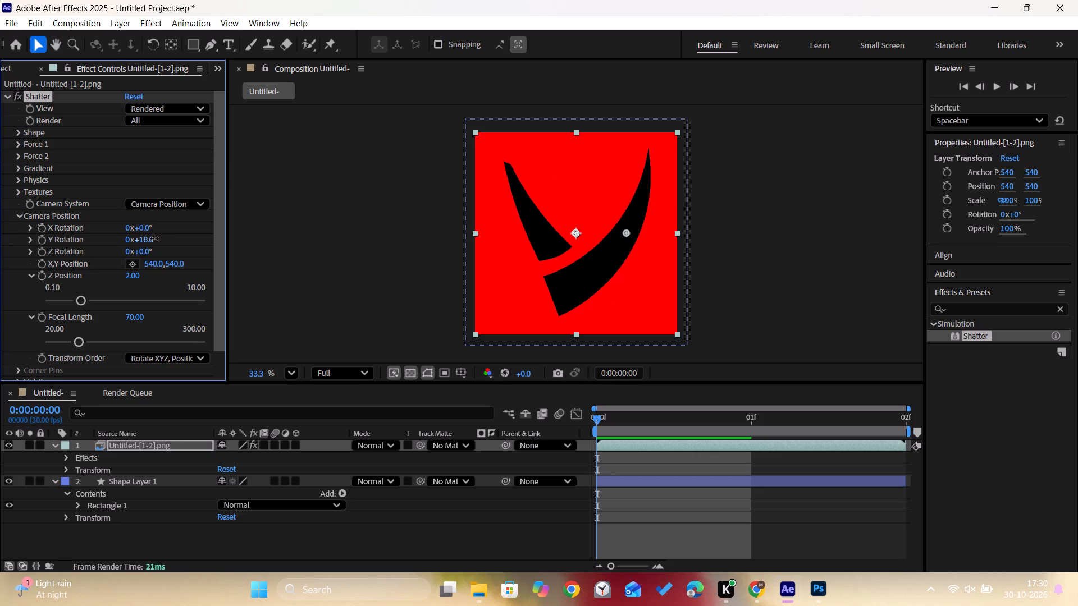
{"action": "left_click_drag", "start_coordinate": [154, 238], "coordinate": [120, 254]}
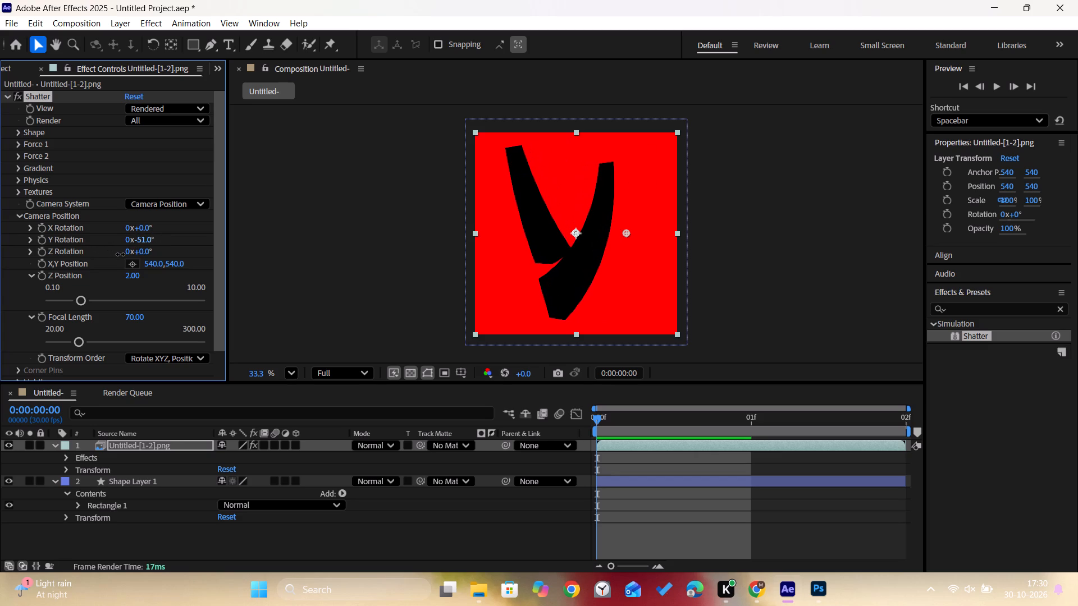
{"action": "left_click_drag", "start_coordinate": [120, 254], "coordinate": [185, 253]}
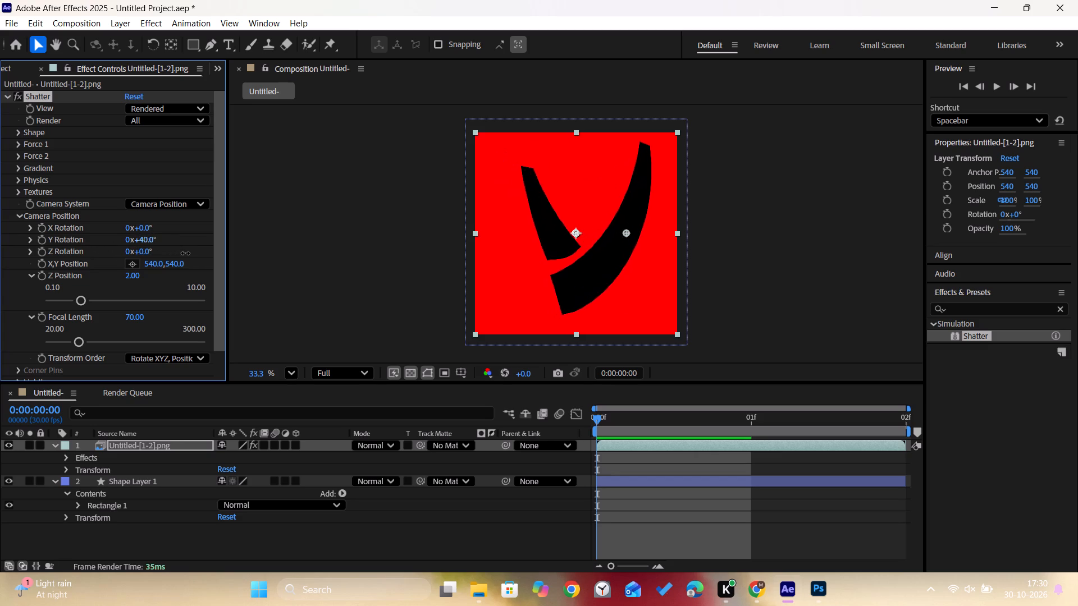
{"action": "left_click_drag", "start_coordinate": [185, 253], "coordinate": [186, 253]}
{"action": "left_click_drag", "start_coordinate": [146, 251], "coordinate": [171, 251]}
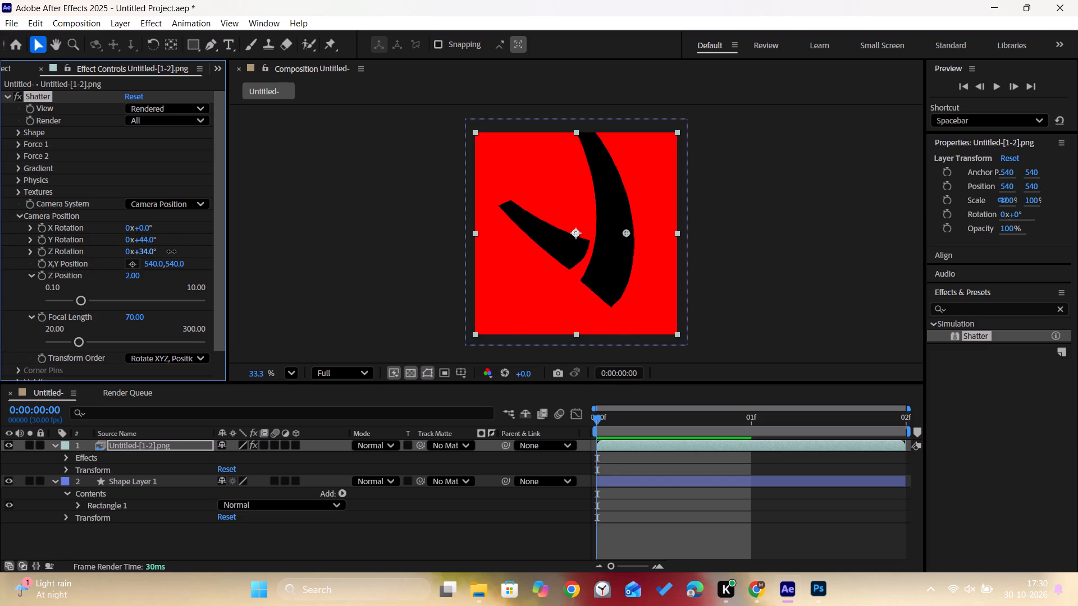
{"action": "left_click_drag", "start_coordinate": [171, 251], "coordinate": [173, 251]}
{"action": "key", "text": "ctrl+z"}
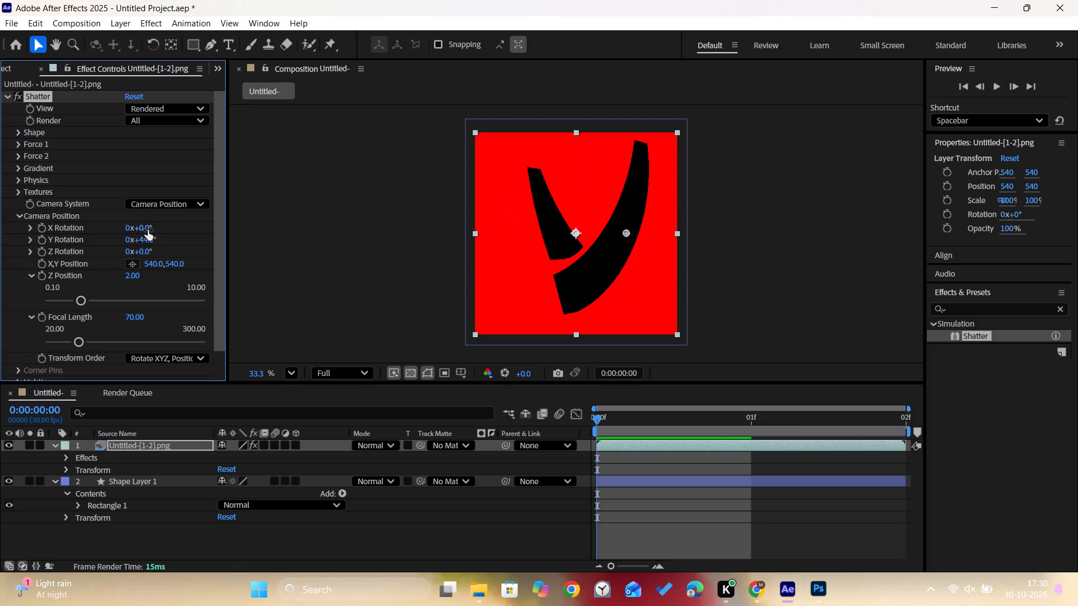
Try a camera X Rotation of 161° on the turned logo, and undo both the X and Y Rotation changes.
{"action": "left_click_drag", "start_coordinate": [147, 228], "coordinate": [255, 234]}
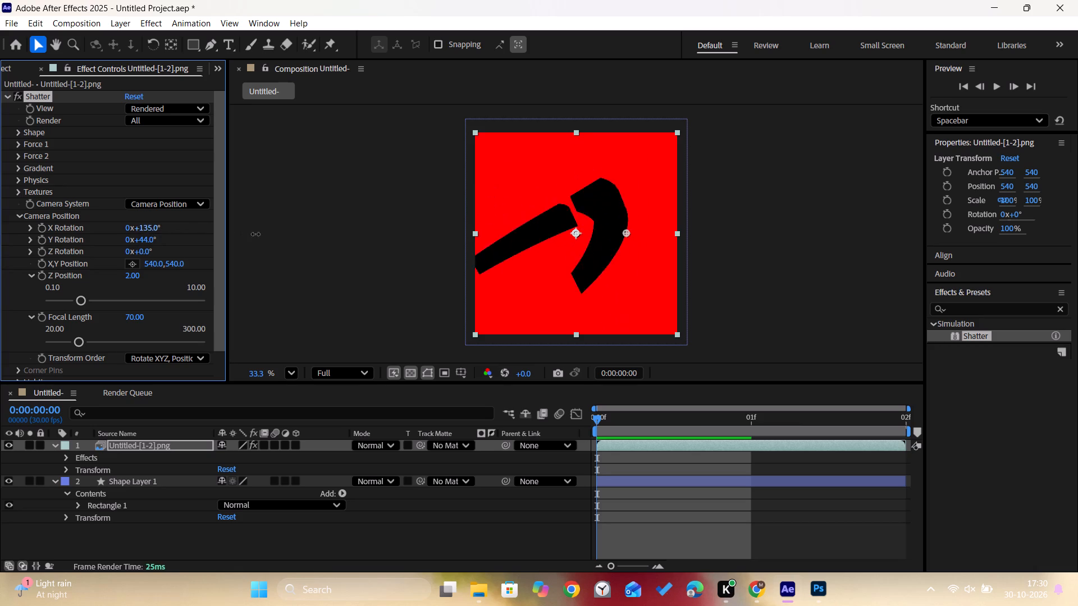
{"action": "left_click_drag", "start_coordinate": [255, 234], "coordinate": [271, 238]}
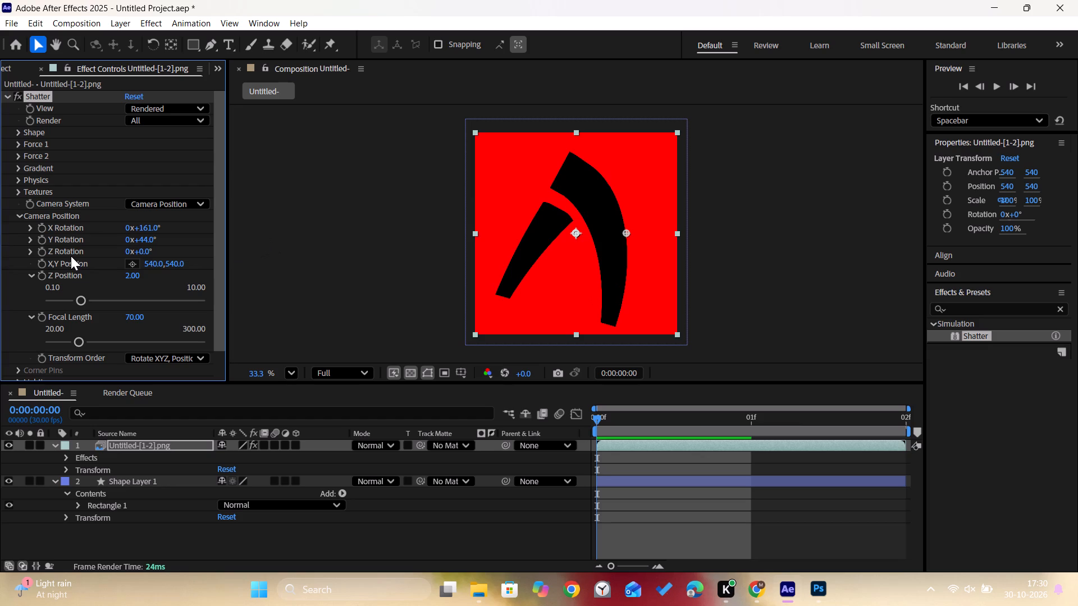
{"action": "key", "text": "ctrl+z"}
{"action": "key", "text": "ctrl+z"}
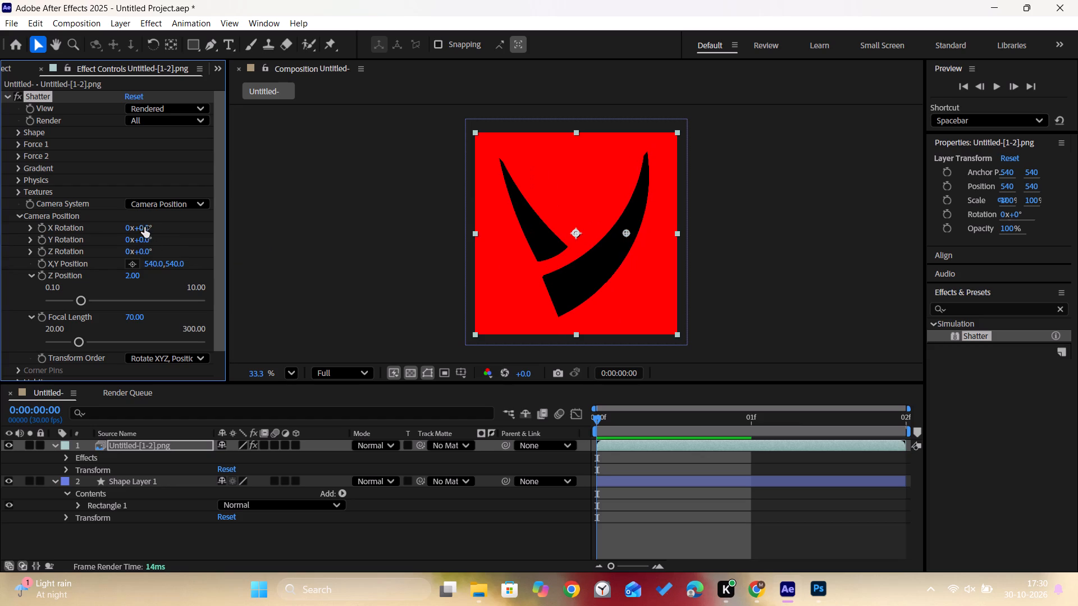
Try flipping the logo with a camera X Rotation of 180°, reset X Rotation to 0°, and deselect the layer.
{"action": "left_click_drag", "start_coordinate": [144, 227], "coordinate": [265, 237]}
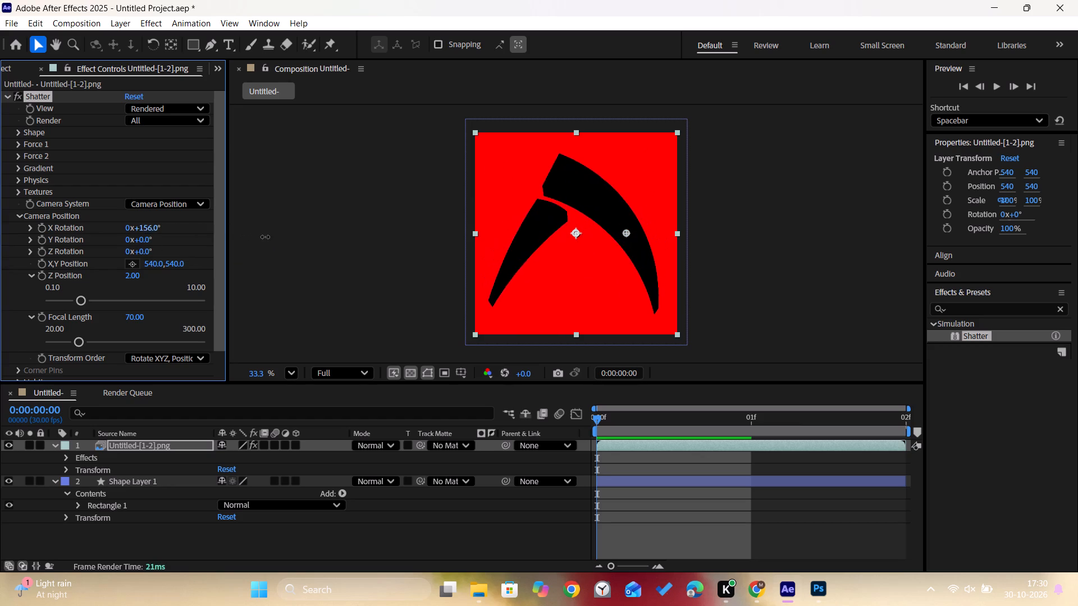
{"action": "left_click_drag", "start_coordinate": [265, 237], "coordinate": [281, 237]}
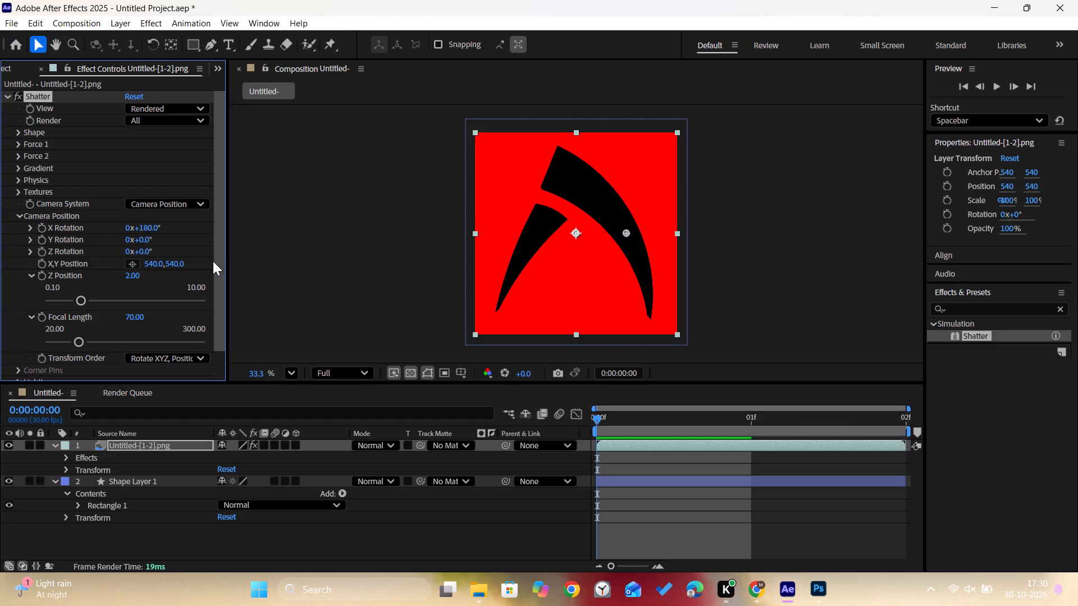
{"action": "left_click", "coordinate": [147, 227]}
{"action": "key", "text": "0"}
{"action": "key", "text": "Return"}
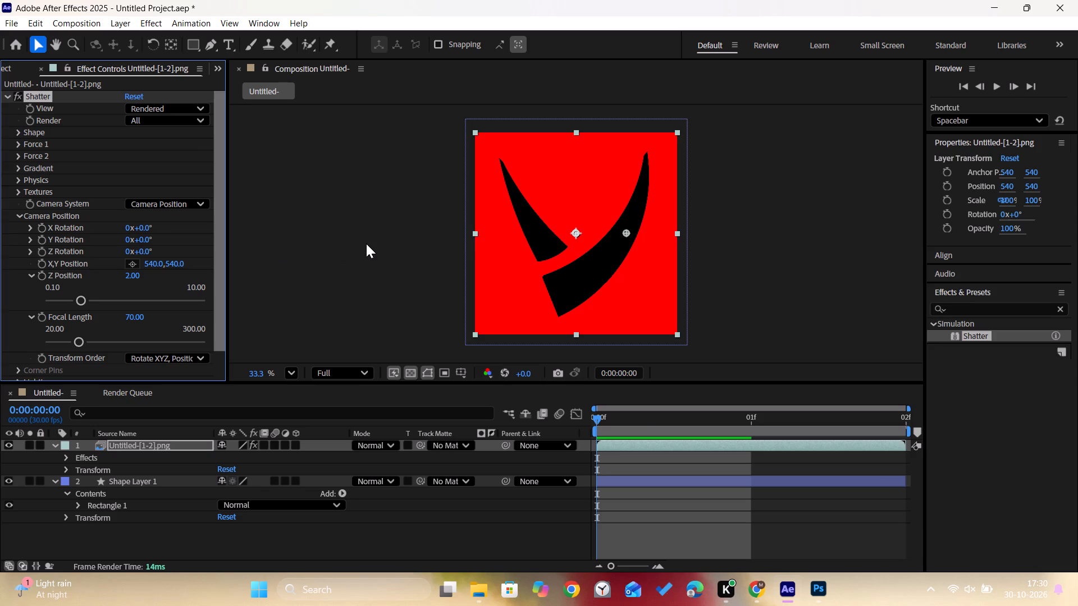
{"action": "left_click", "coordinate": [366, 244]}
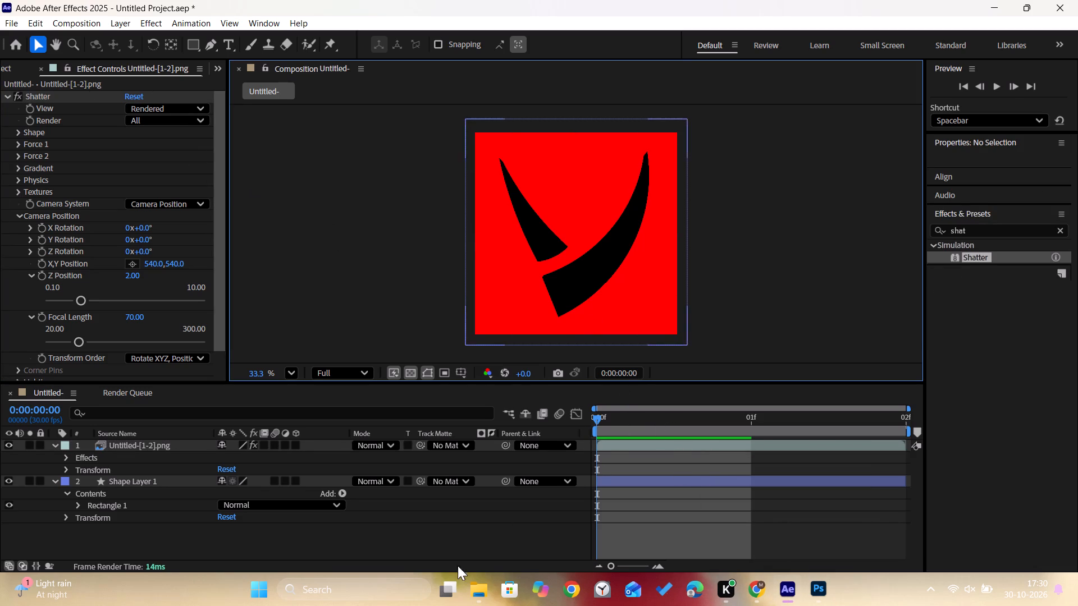
Switch to File Explorer and look through the files in the Downloads folder.
{"action": "left_click", "coordinate": [479, 601]}
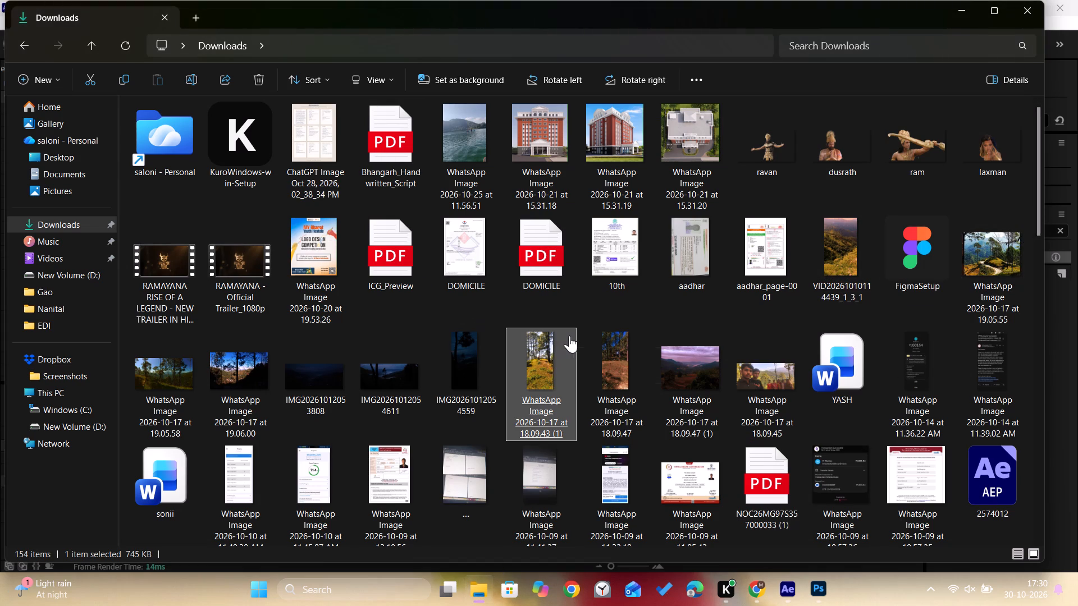
{"action": "middle_click_drag", "start_coordinate": [569, 340], "coordinate": [569, 355]}
{"action": "scroll", "coordinate": [569, 355], "scroll_direction": "down", "scroll_amount": 4}
{"action": "middle_click_drag", "start_coordinate": [594, 328], "coordinate": [632, 314]}
{"action": "key", "text": "0"}
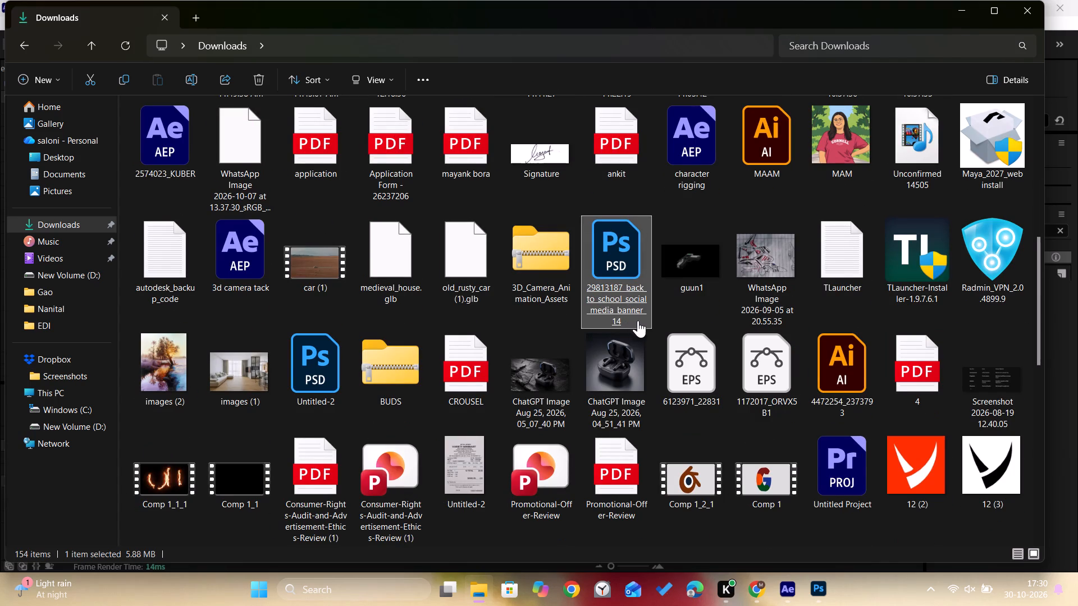
{"action": "left_click_drag", "start_coordinate": [1038, 334], "coordinate": [1063, 241]}
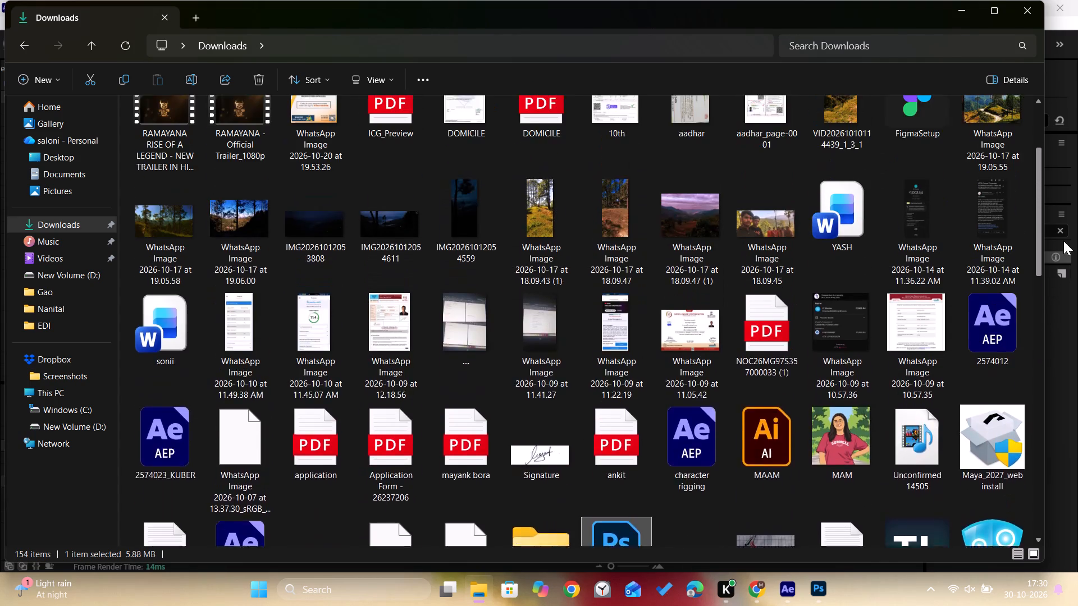
{"action": "left_click_drag", "start_coordinate": [1063, 241], "coordinate": [1062, 234]}
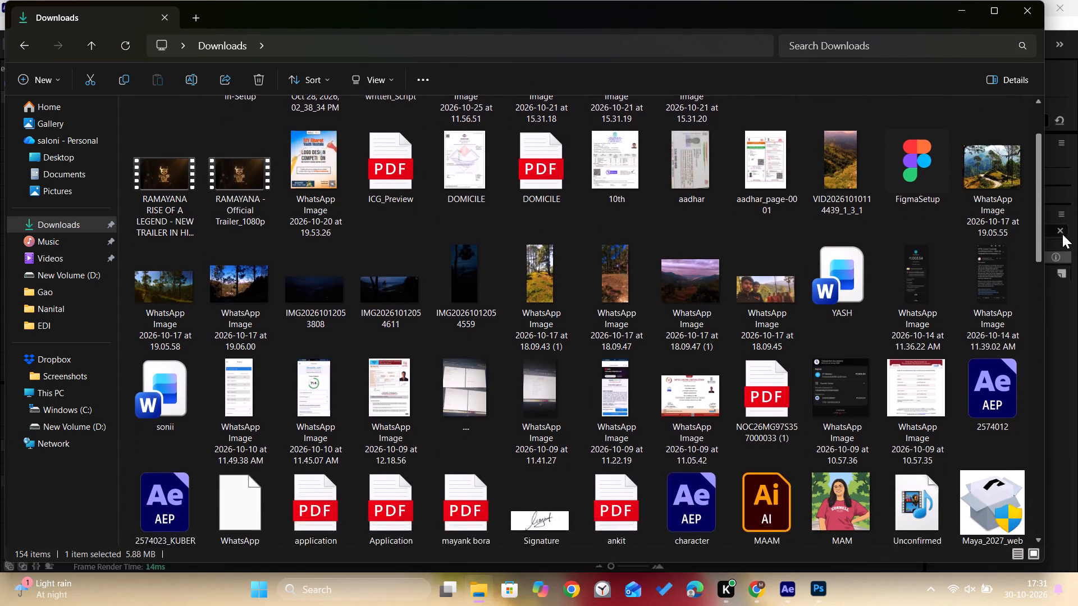
{"action": "left_click_drag", "start_coordinate": [1062, 234], "coordinate": [1057, 268]}
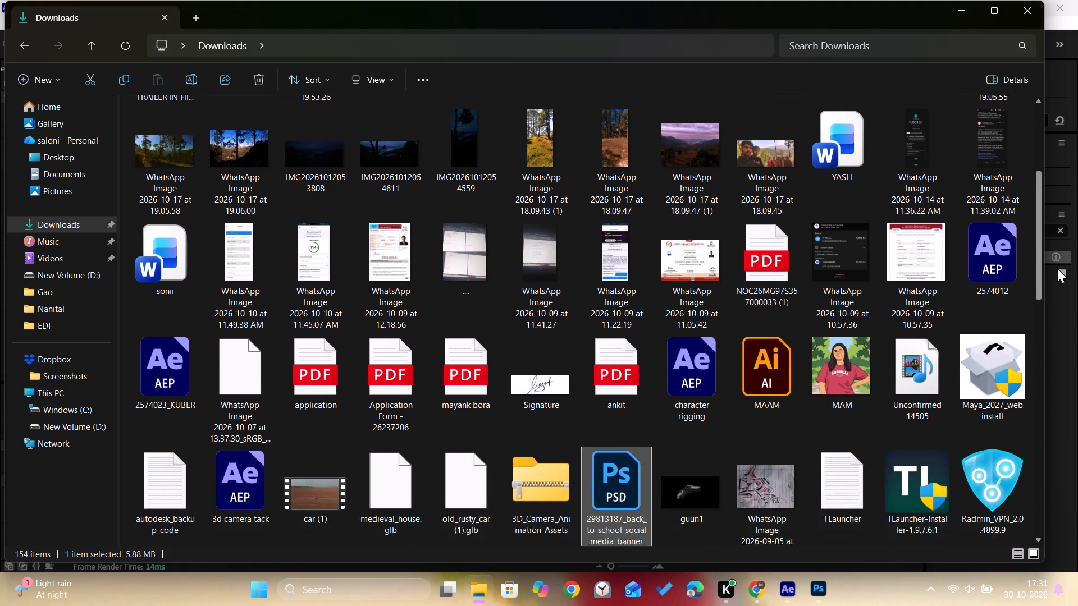
{"action": "left_click_drag", "start_coordinate": [1057, 268], "coordinate": [1047, 300]}
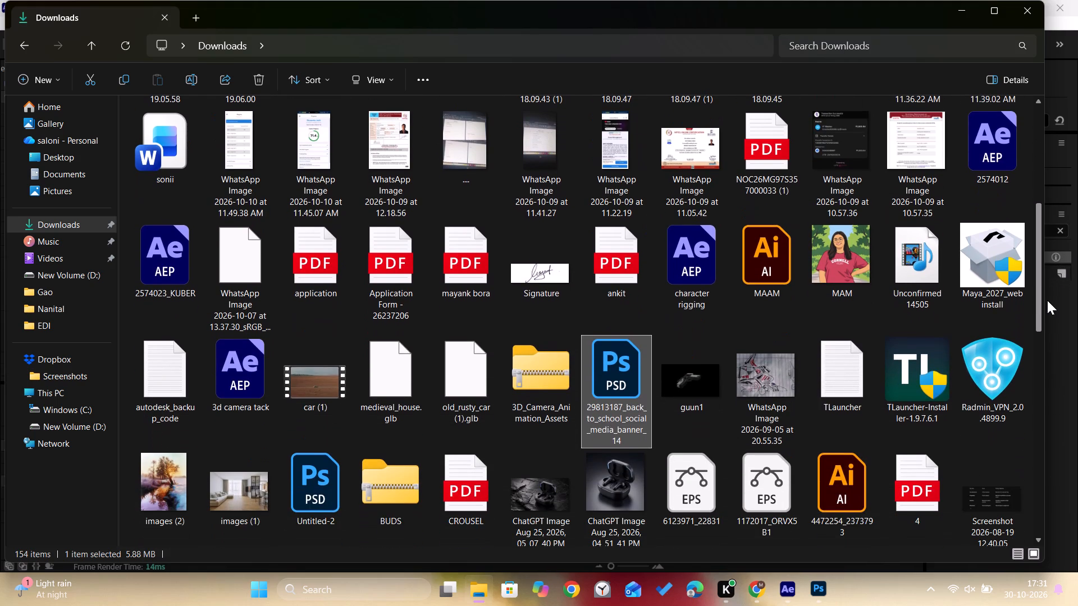
{"action": "left_click_drag", "start_coordinate": [1047, 300], "coordinate": [1047, 301]}
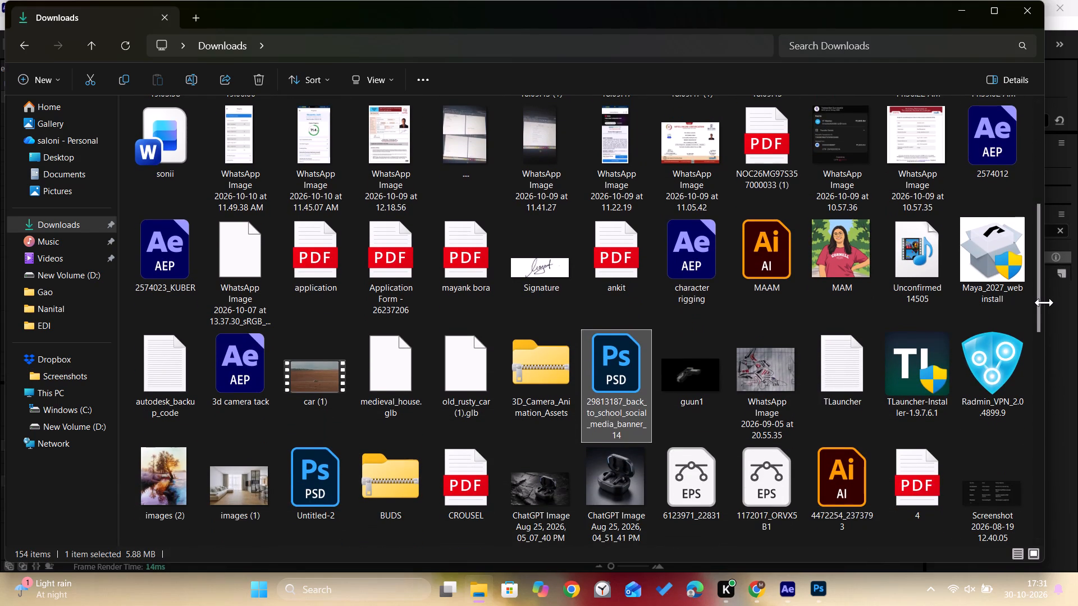
Switch to After Effects and close it without saving the logo project.
{"action": "left_click", "coordinate": [793, 591]}
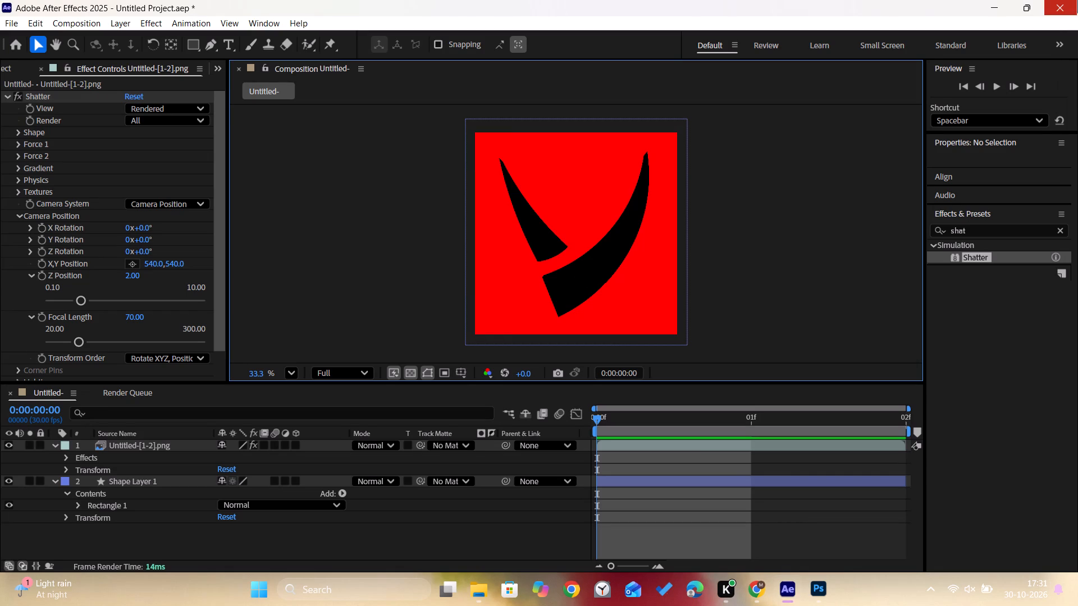
{"action": "left_click", "coordinate": [1077, 0]}
{"action": "left_click", "coordinate": [587, 329]}
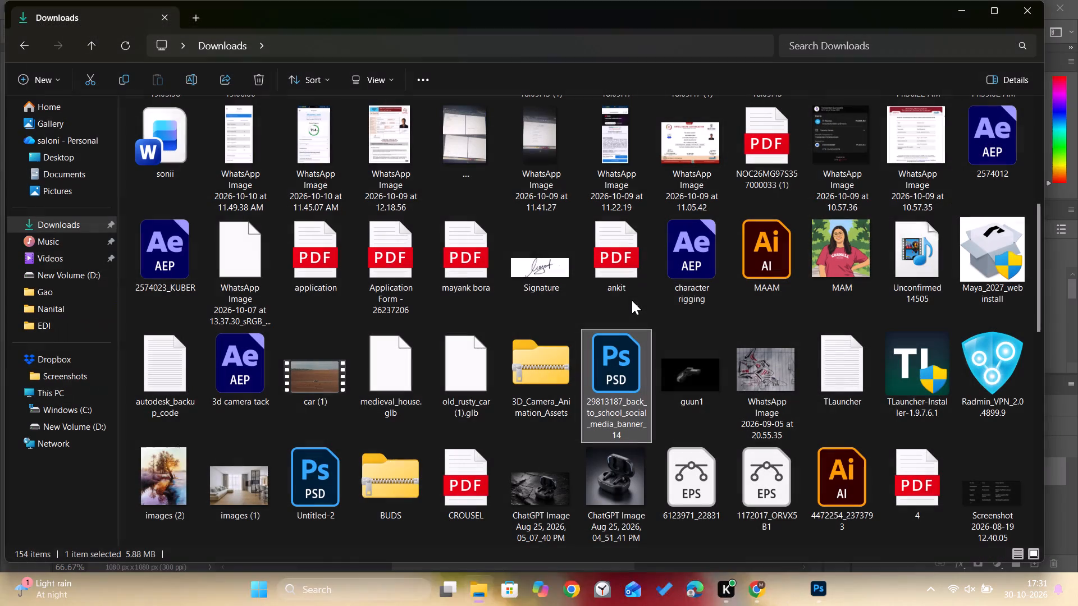
Close the File Explorer Downloads window and minimize Photoshop.
{"action": "left_click", "coordinate": [1021, 7]}
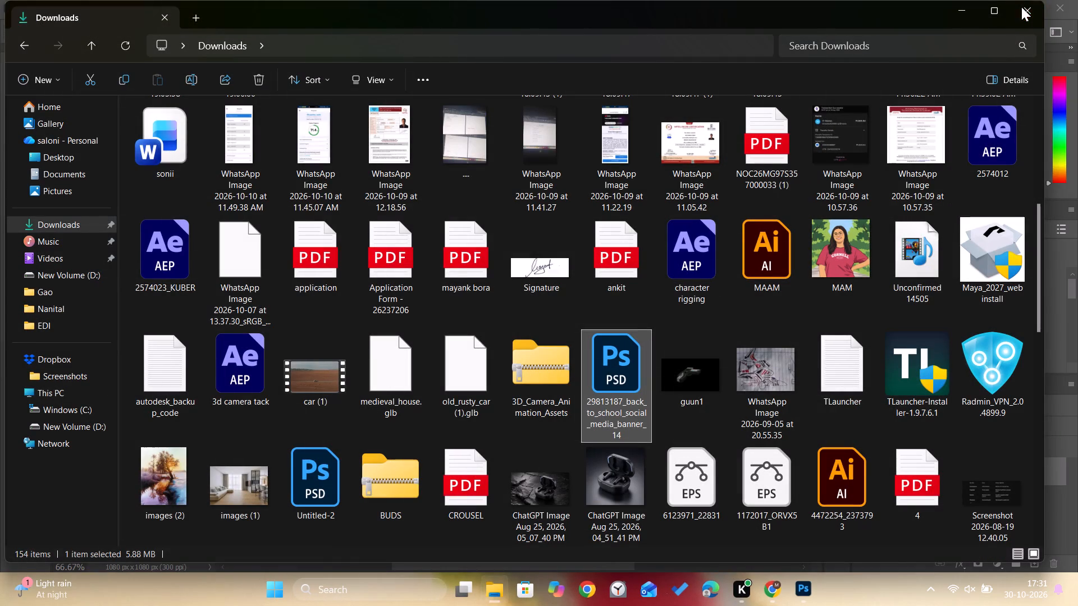
{"action": "left_click", "coordinate": [994, 8]}
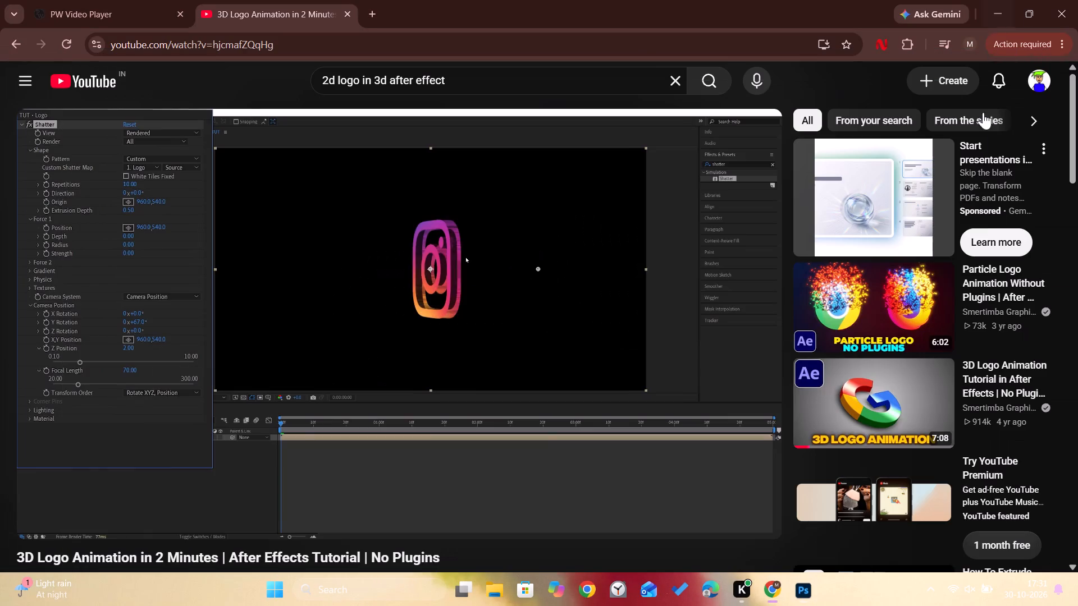
Close the Chrome window with the logo tutorial and video player tabs, agreeing to leave the page.
{"action": "left_click", "coordinate": [1068, 1]}
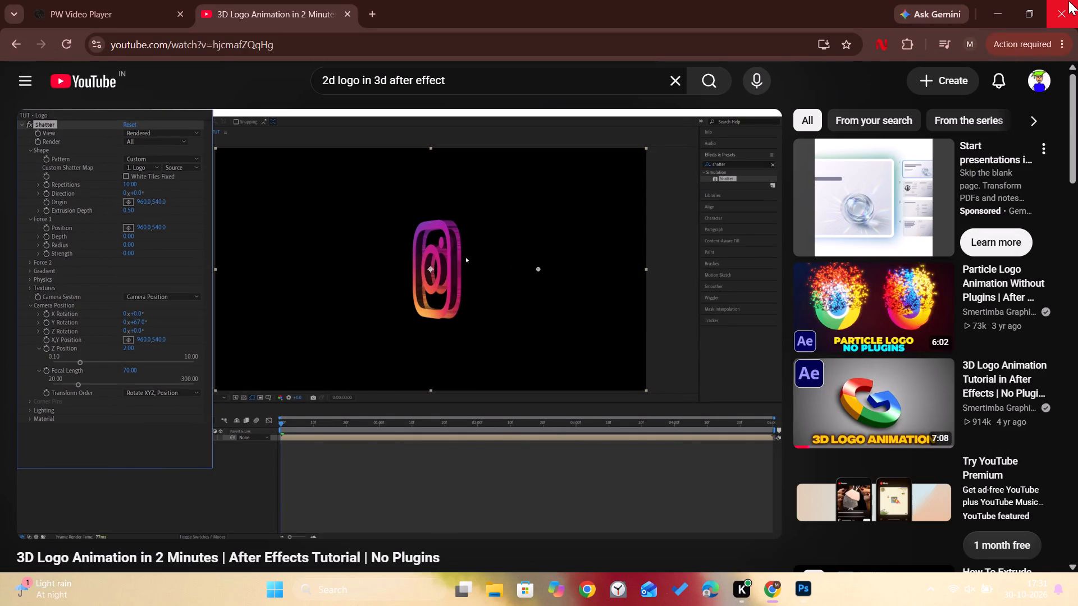
{"action": "left_click", "coordinate": [665, 132]}
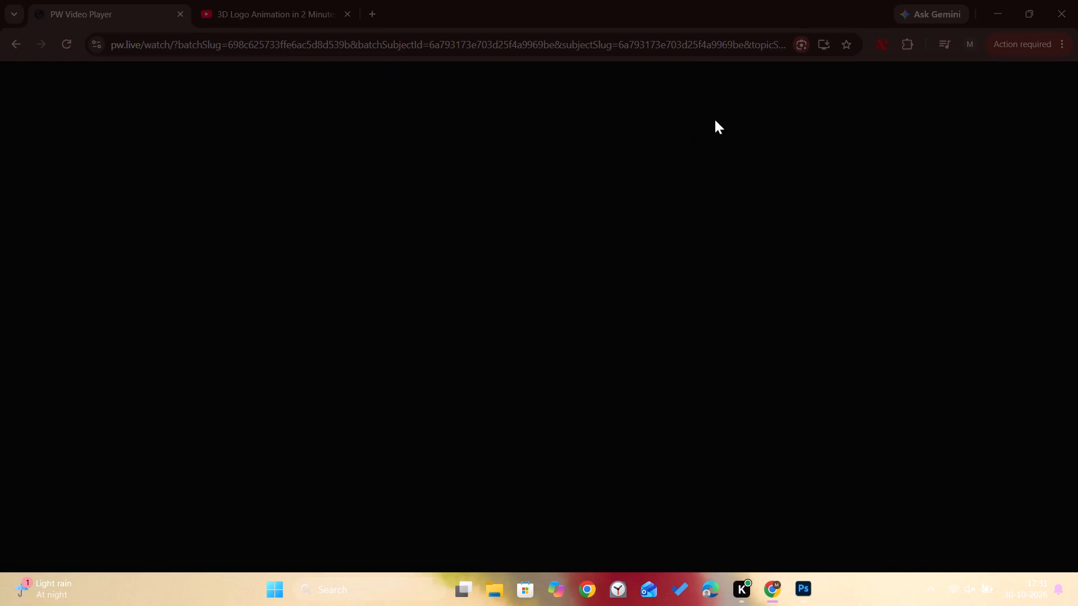